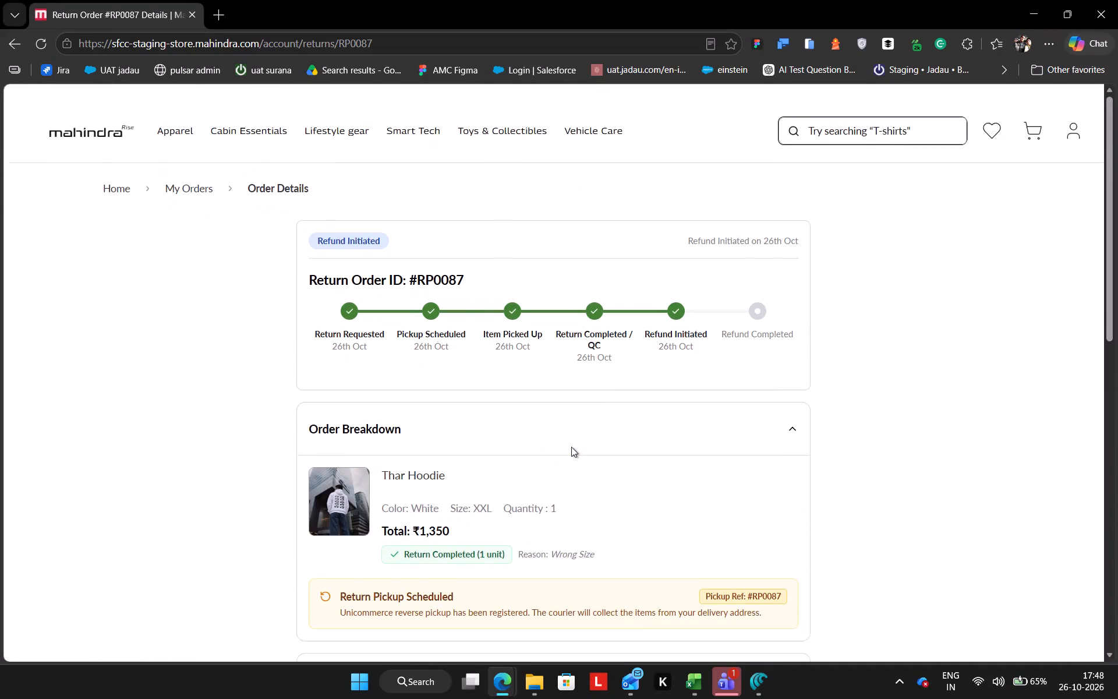
{"action": "key", "text": "shift+super+s"}
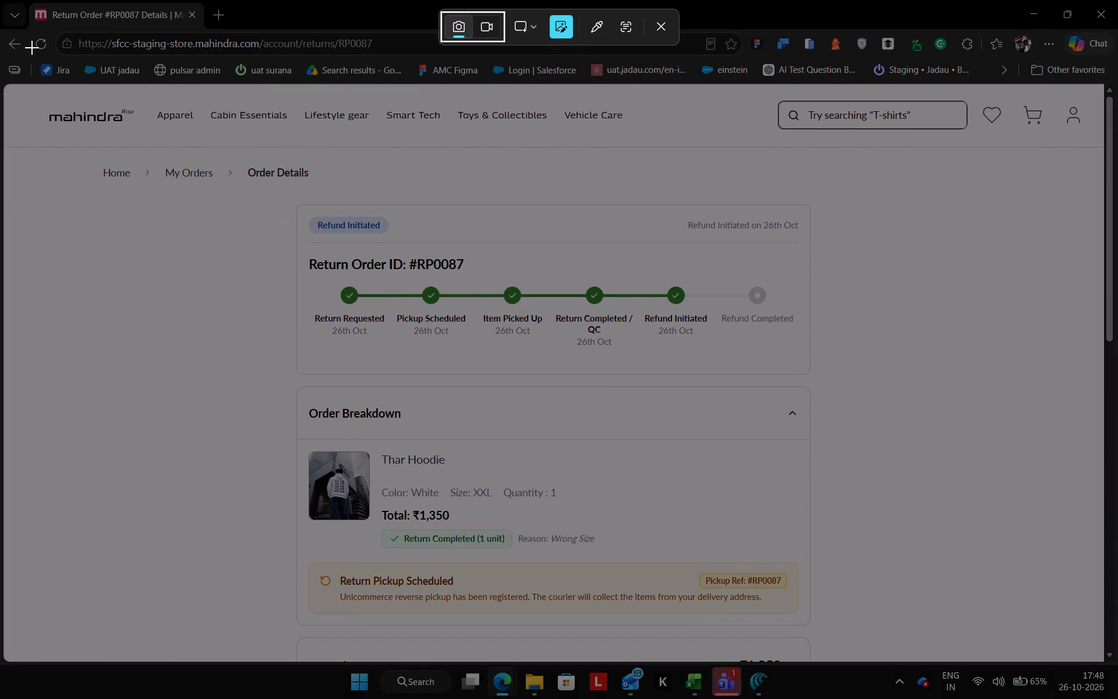
{"action": "left_click_drag", "start_coordinate": [0, 76], "coordinate": [830, 651]}
{"action": "scroll", "coordinate": [608, 484], "scroll_direction": "right", "scroll_amount": 1}
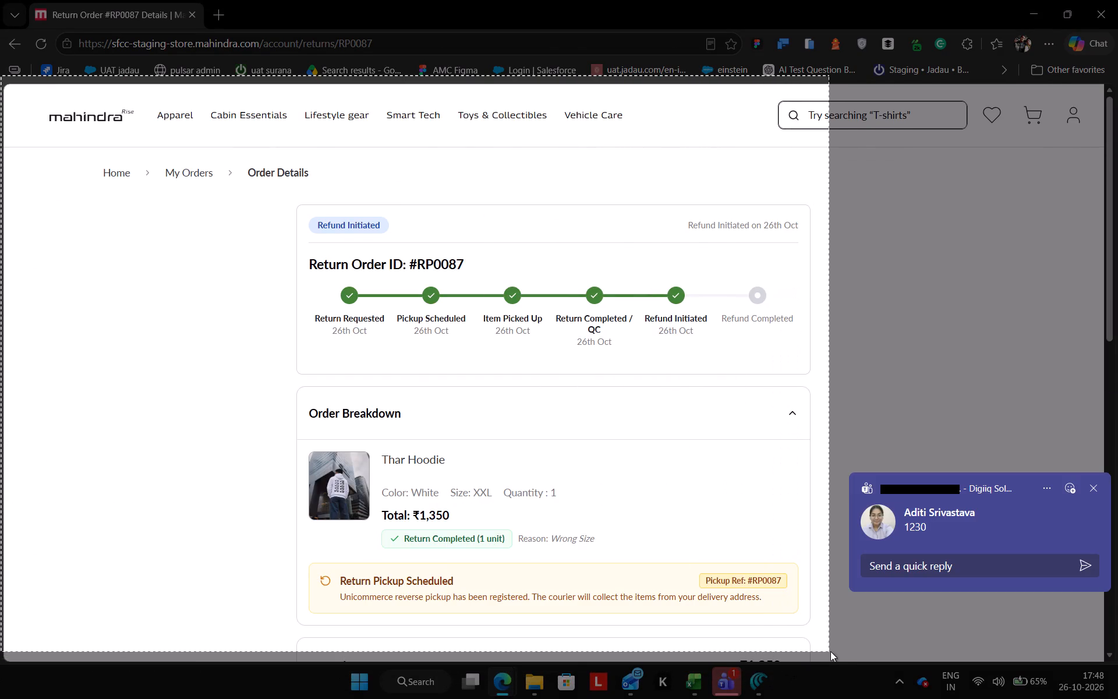
{"action": "scroll", "coordinate": [830, 651], "scroll_direction": "right", "scroll_amount": 2}
{"action": "left_click_drag", "start_coordinate": [830, 651], "coordinate": [1005, 619]}
{"action": "scroll", "coordinate": [849, 655], "scroll_direction": "right", "scroll_amount": 1}
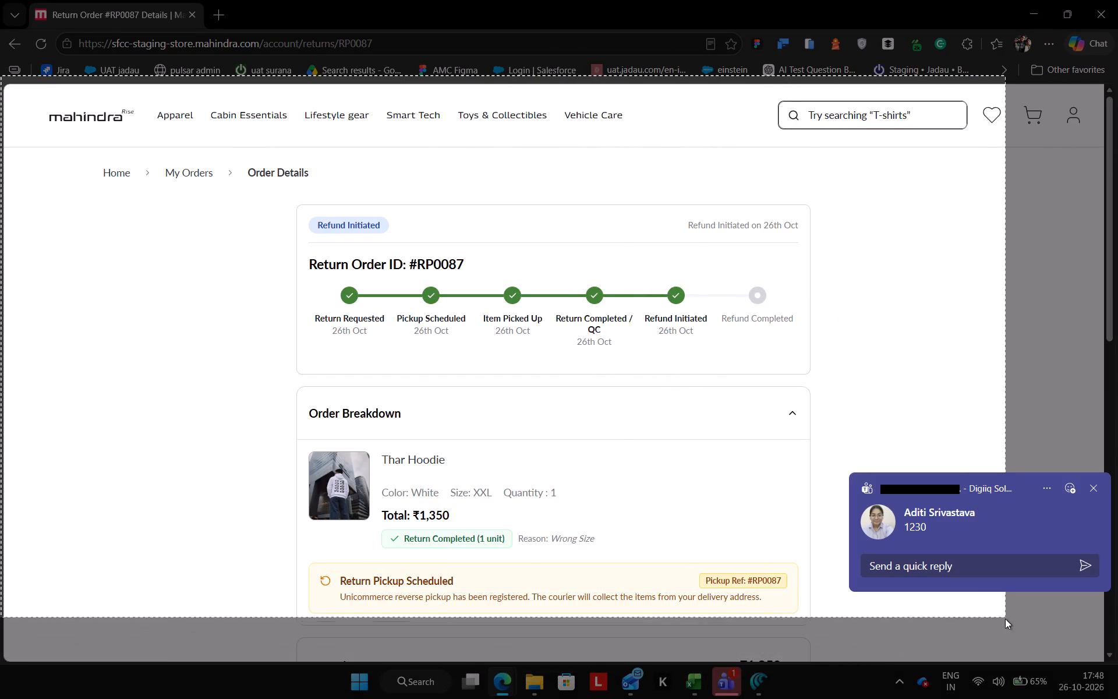
{"action": "scroll", "coordinate": [1005, 619], "scroll_direction": "right", "scroll_amount": 1}
{"action": "left_click_drag", "start_coordinate": [1005, 619], "coordinate": [1101, 663]}
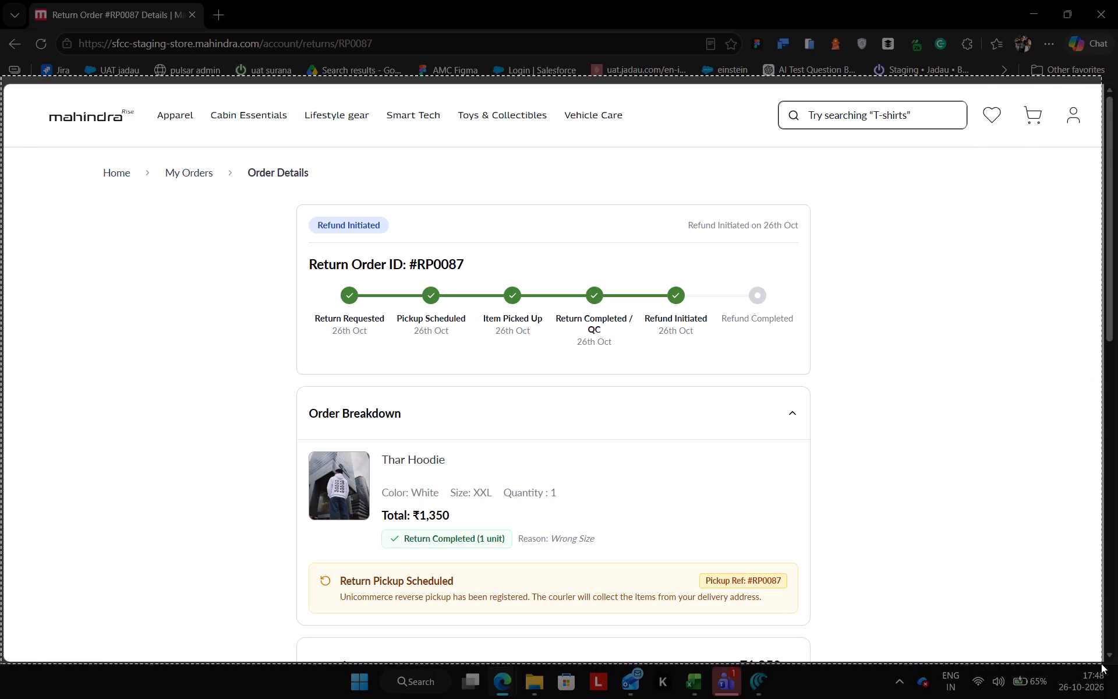
{"action": "left_click_drag", "start_coordinate": [1101, 663], "coordinate": [1102, 662]}
{"action": "key", "text": "ctrl+c"}
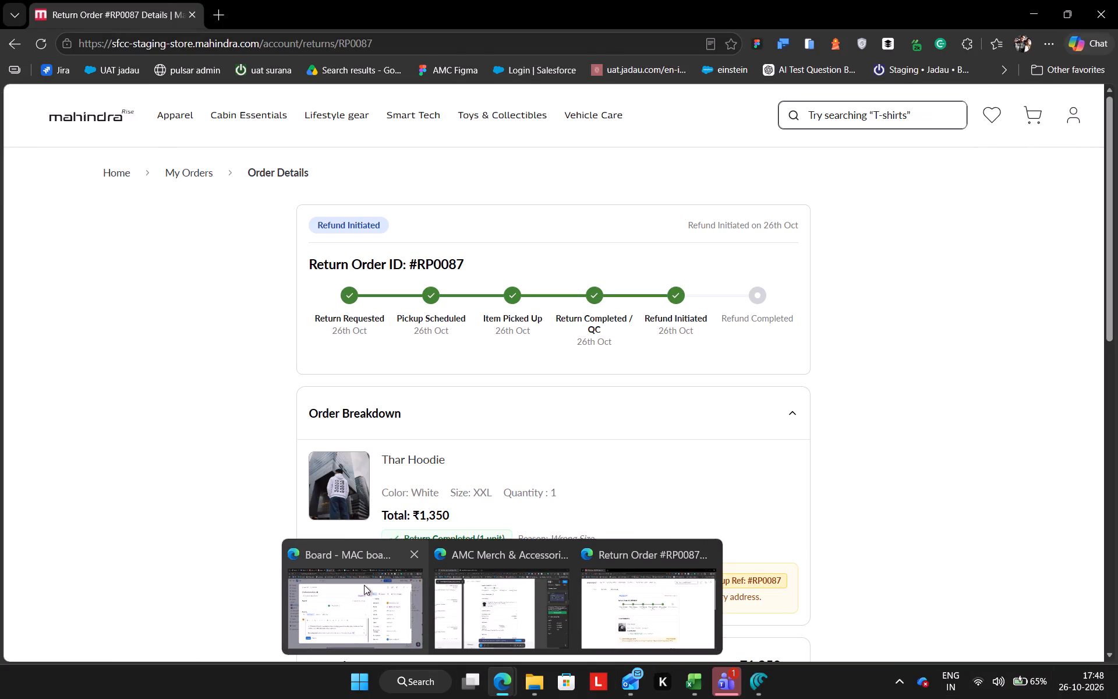
Add the copied screenshot below the validation text in the MAC-328 Jira comment draft and save the comment.
{"action": "left_click", "coordinate": [351, 581]}
{"action": "key", "text": "shift+Return"}
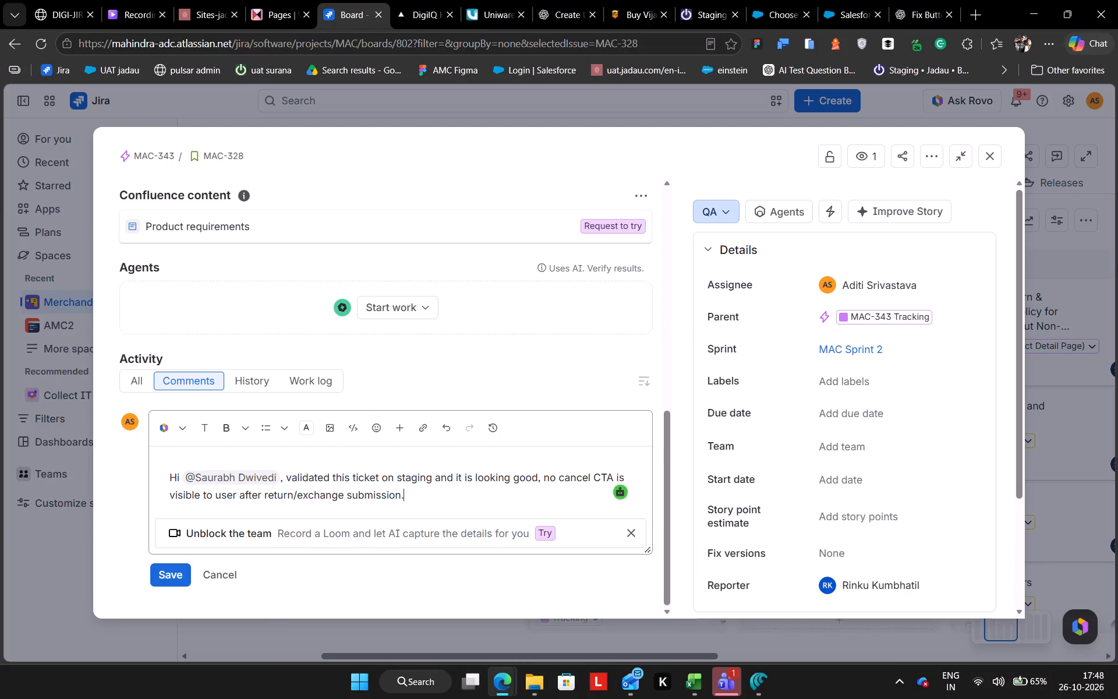
{"action": "key", "text": "ctrl+v"}
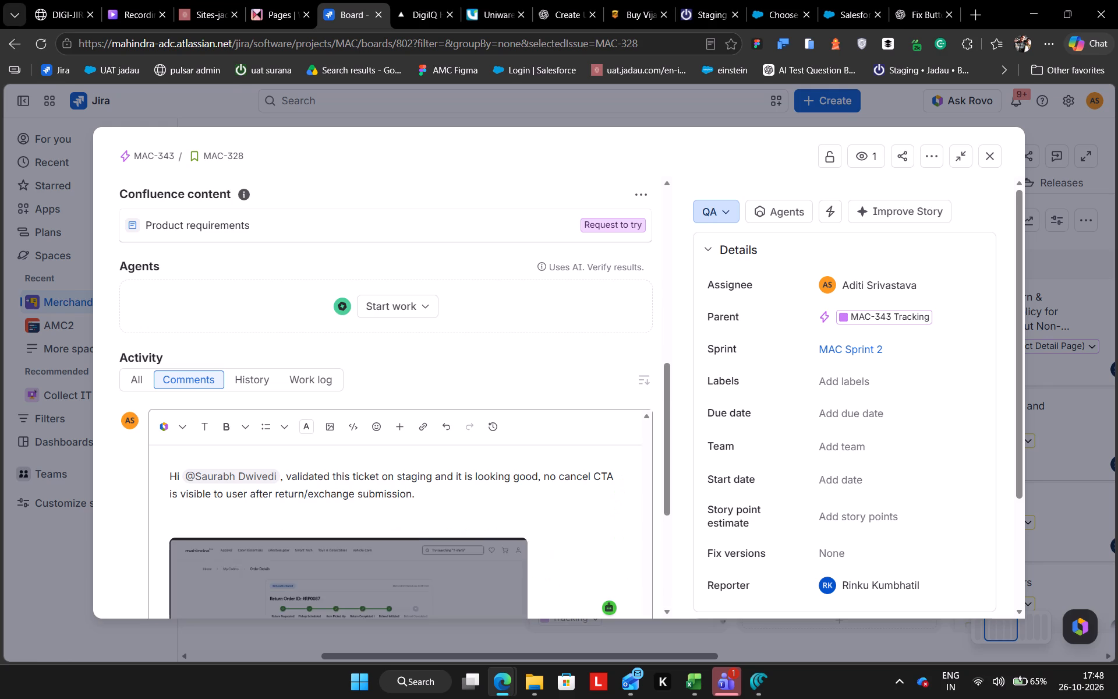
{"action": "scroll", "coordinate": [412, 515], "scroll_direction": "down", "scroll_amount": 6}
{"action": "left_click", "coordinate": [158, 573]}
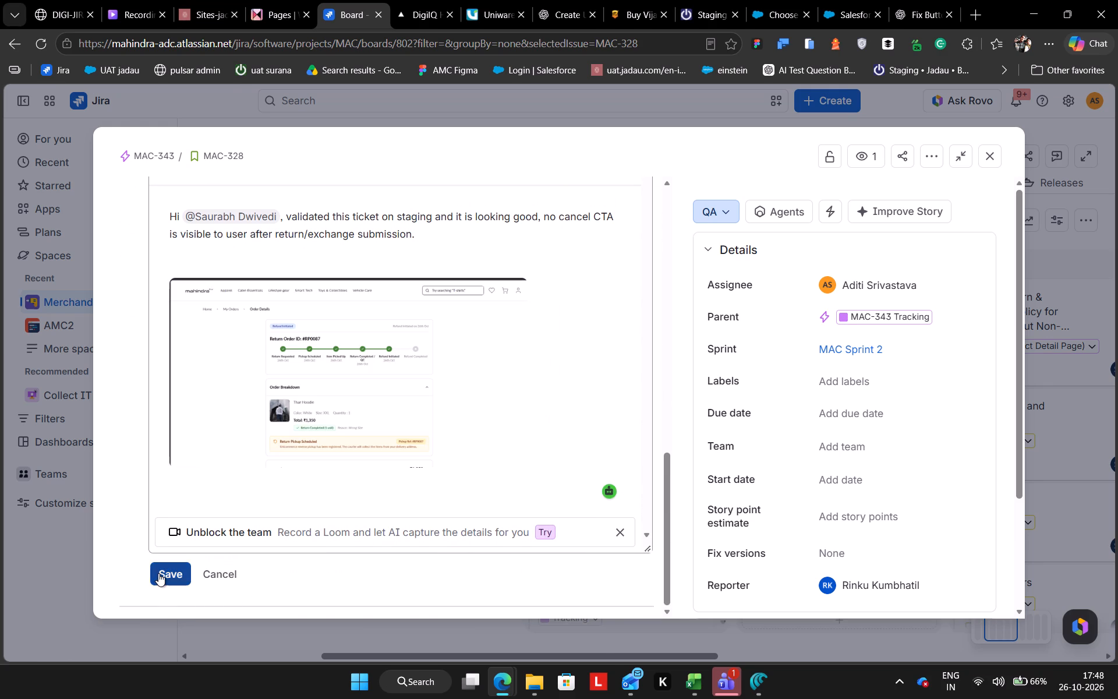
Change the status of ticket MAC-328 to UAT.
{"action": "left_click", "coordinate": [717, 220]}
{"action": "left_click", "coordinate": [734, 295]}
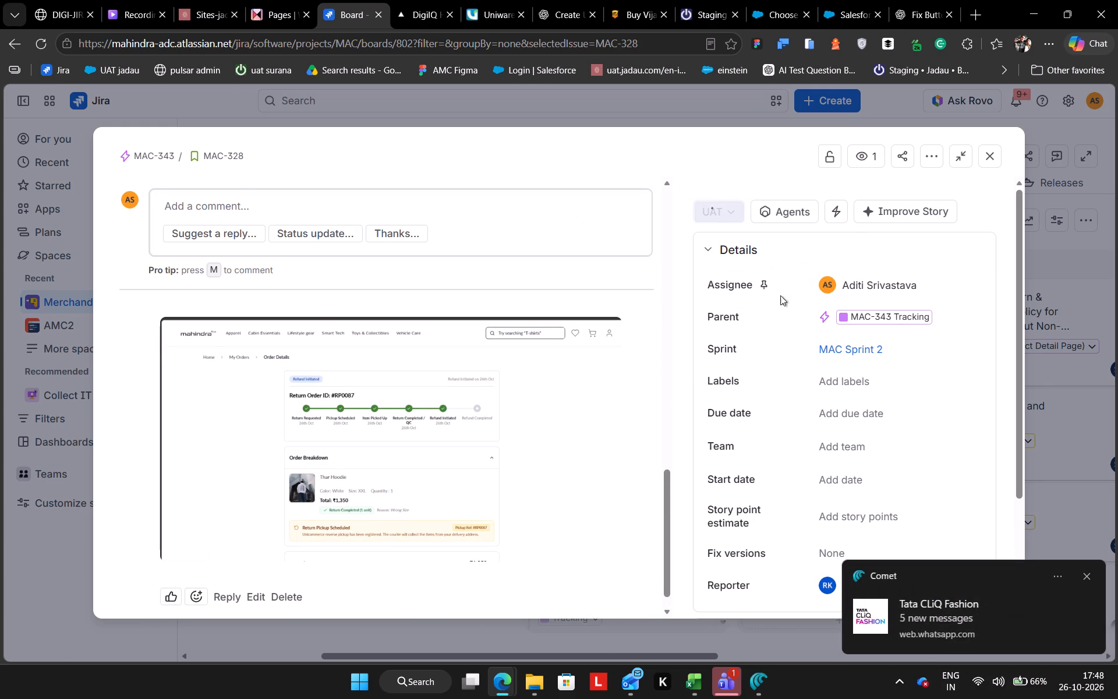
Reassign MAC-328 to the colleague mentioned in the validation comment, searching with "sau", and close the ticket.
{"action": "left_click", "coordinate": [860, 288]}
{"action": "type", "text": "sau"}
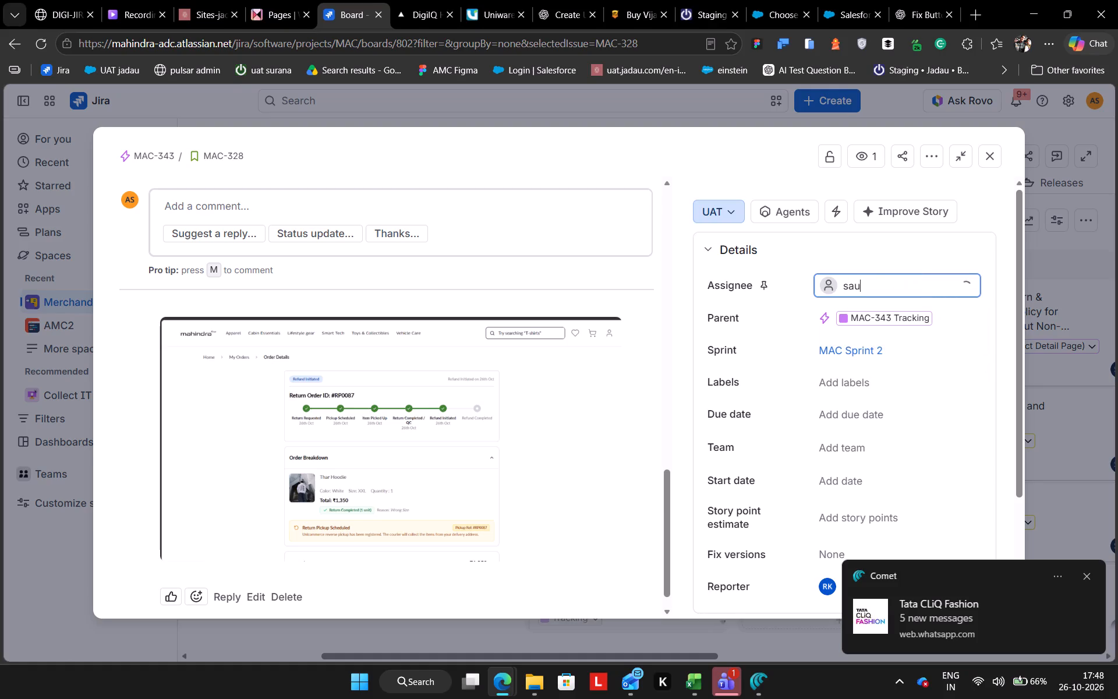
{"action": "key", "text": "Return"}
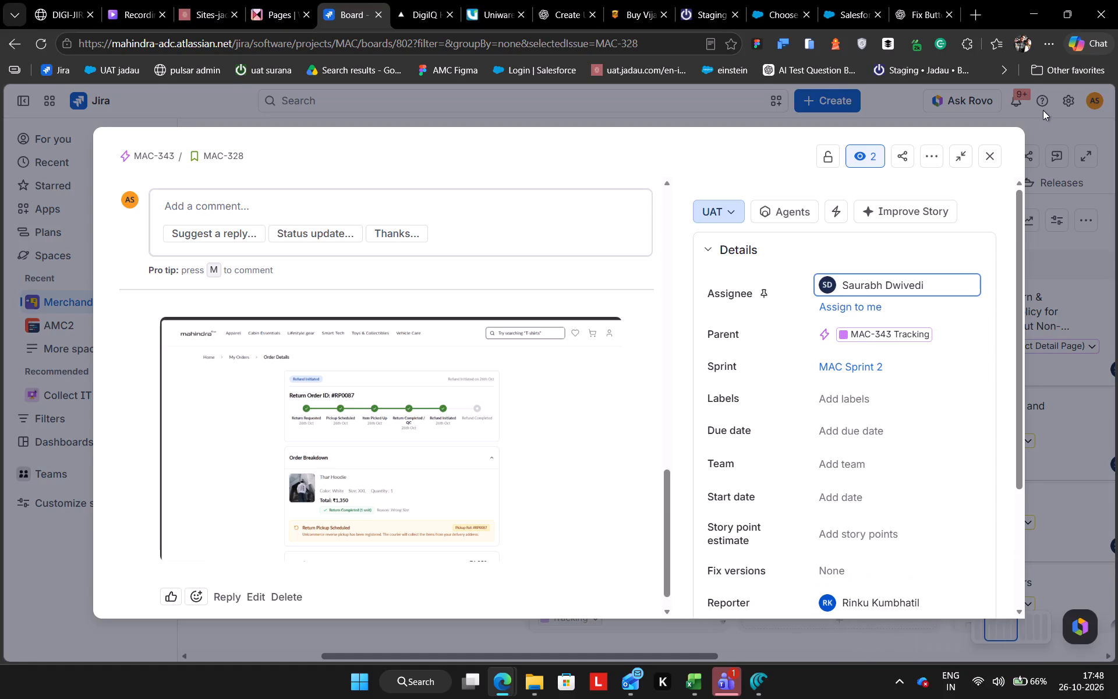
{"action": "left_click", "coordinate": [985, 158]}
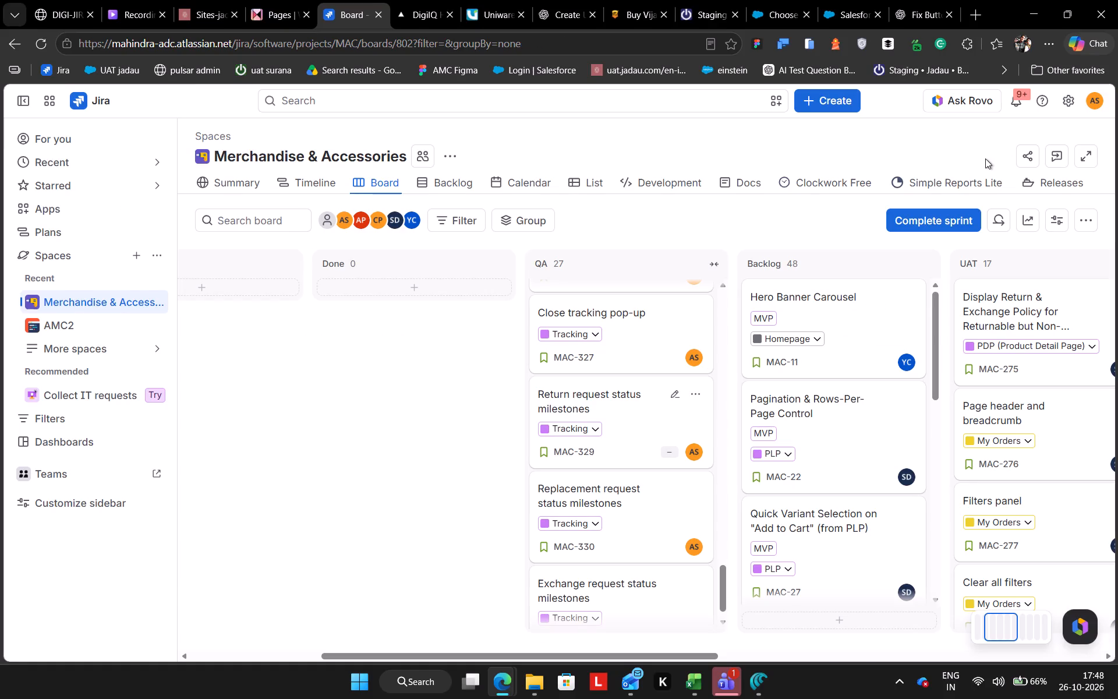
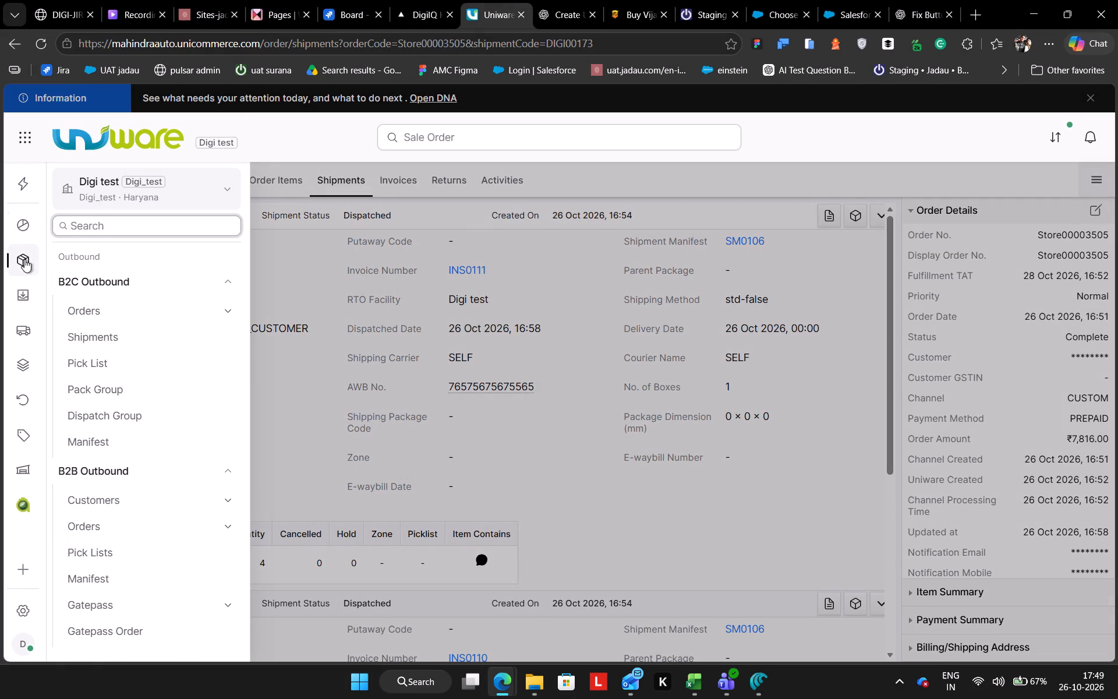
{"action": "left_click", "coordinate": [101, 310]}
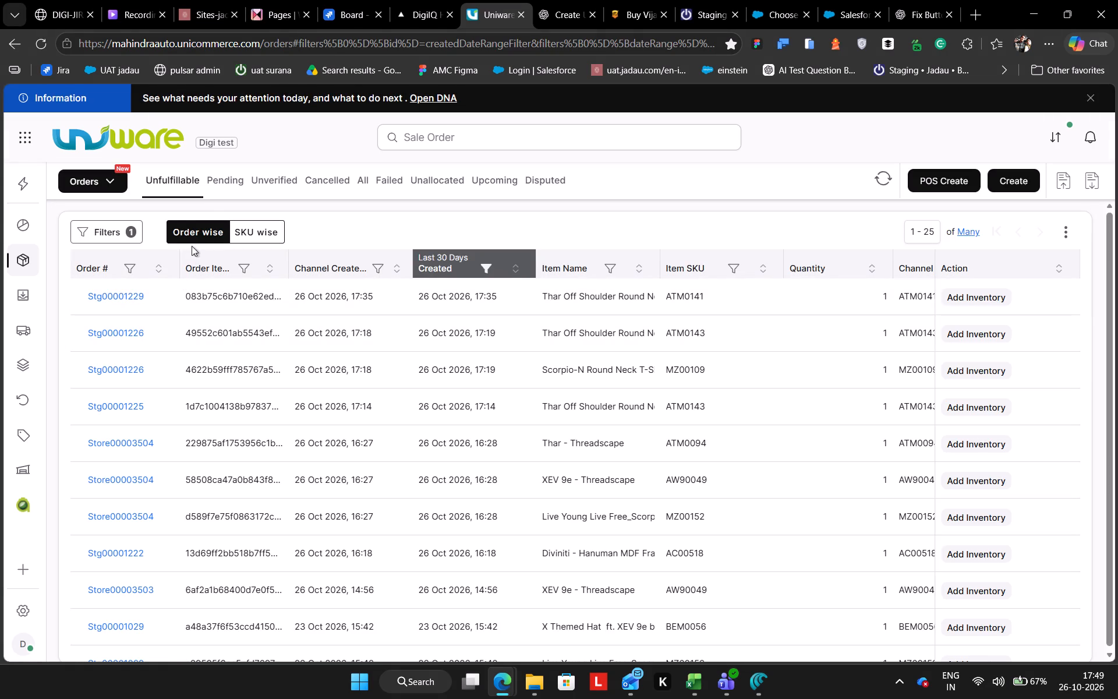
{"action": "left_click", "coordinate": [217, 175]}
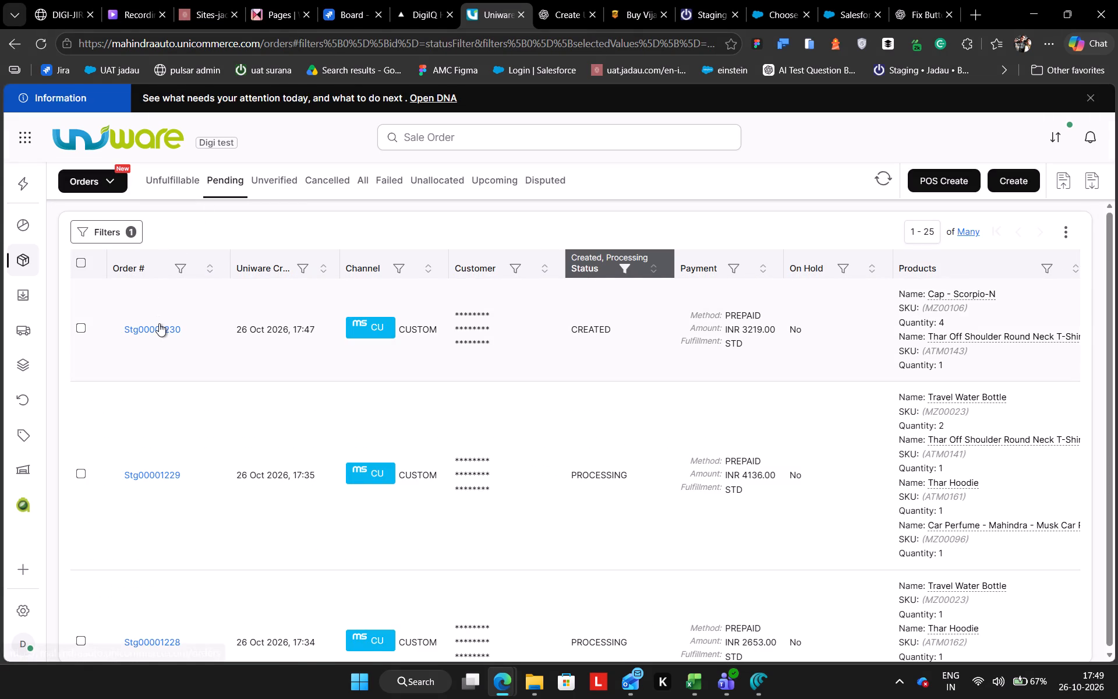
{"action": "left_click", "coordinate": [162, 329]}
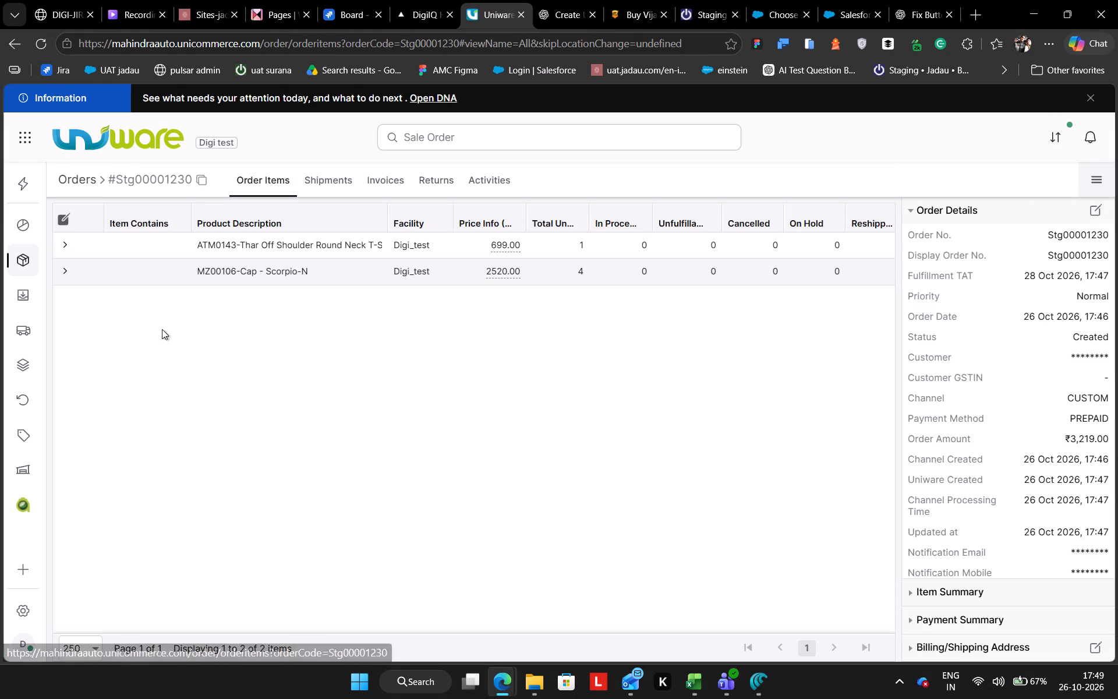
{"action": "left_click", "coordinate": [59, 218]}
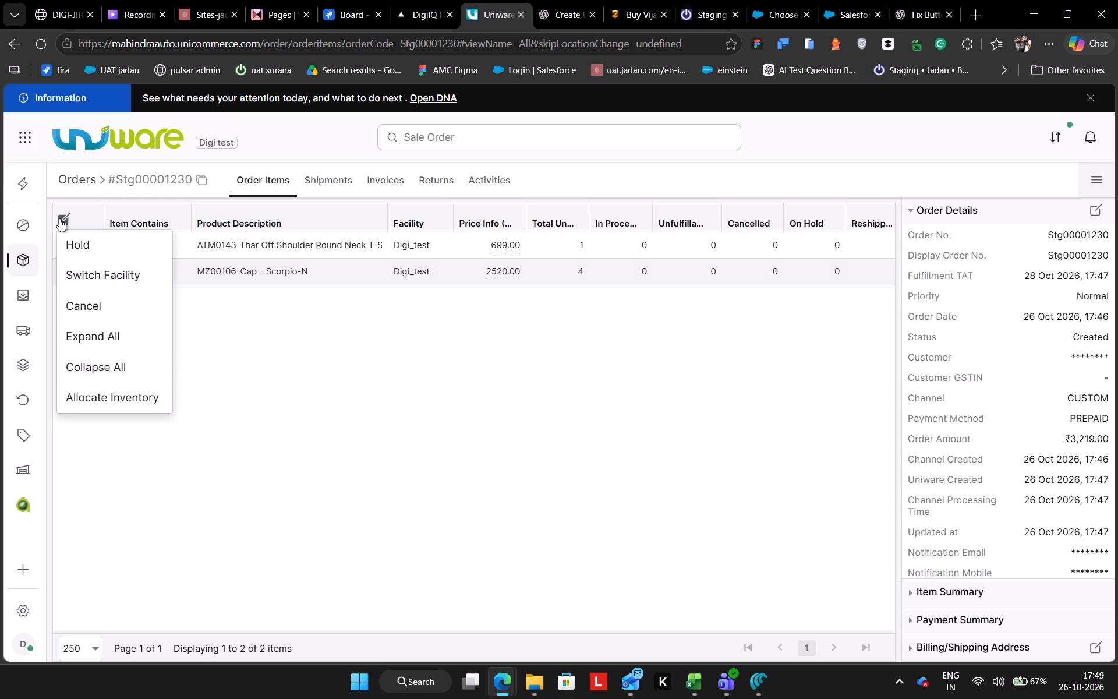
{"action": "left_click", "coordinate": [103, 397]}
{"action": "left_click", "coordinate": [137, 646]}
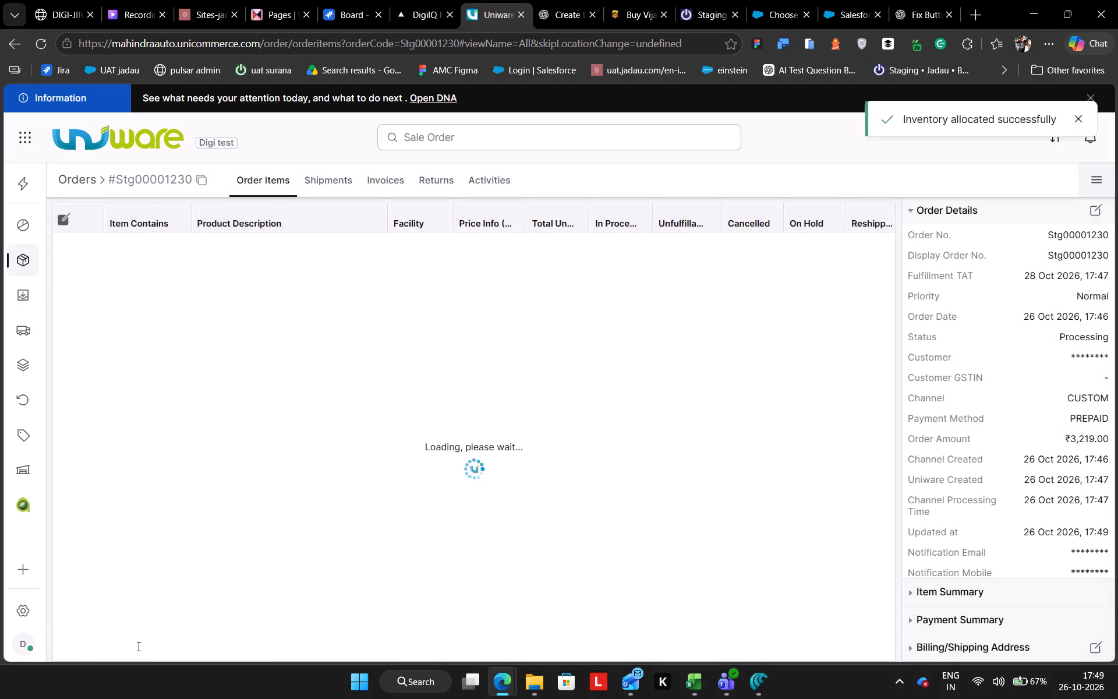
Examine the fulfilment status, packages and available item actions of order Stg00001230, including its entry among unfulfillable orders.
{"action": "left_click", "coordinate": [61, 246]}
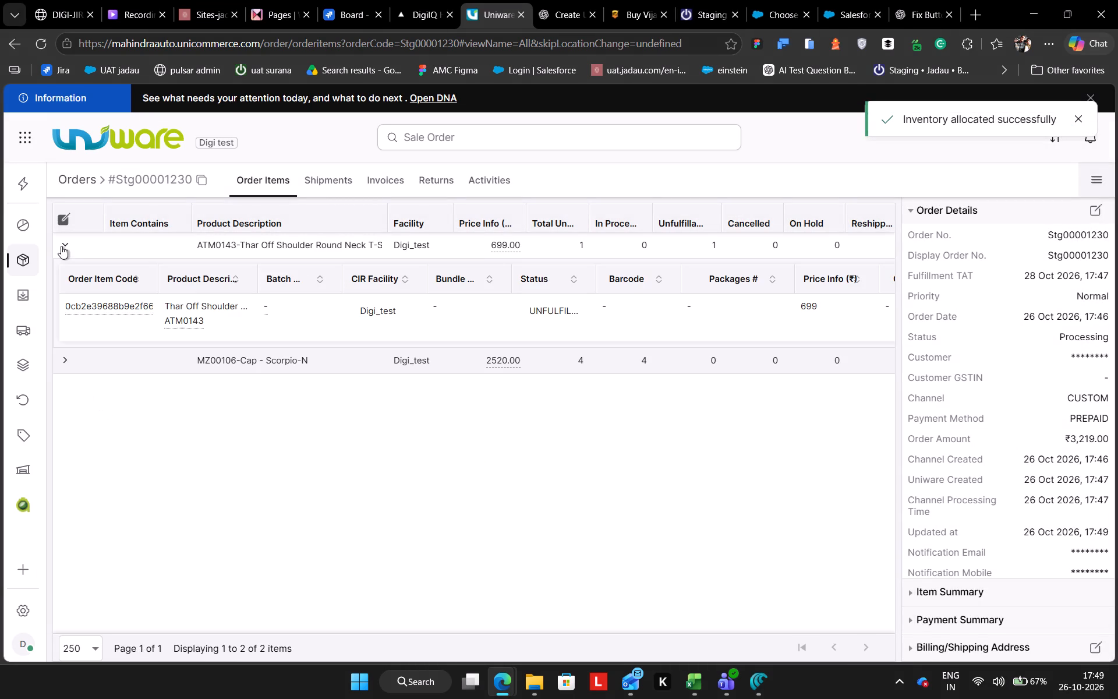
{"action": "left_click", "coordinate": [64, 361]}
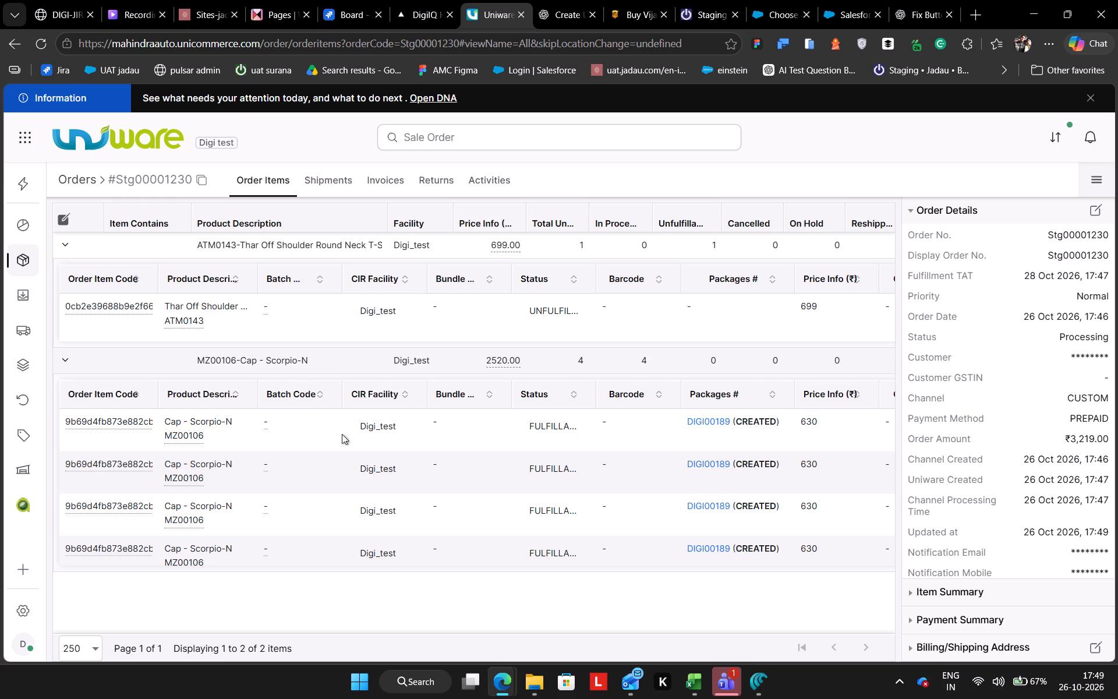
{"action": "left_click", "coordinate": [61, 215]}
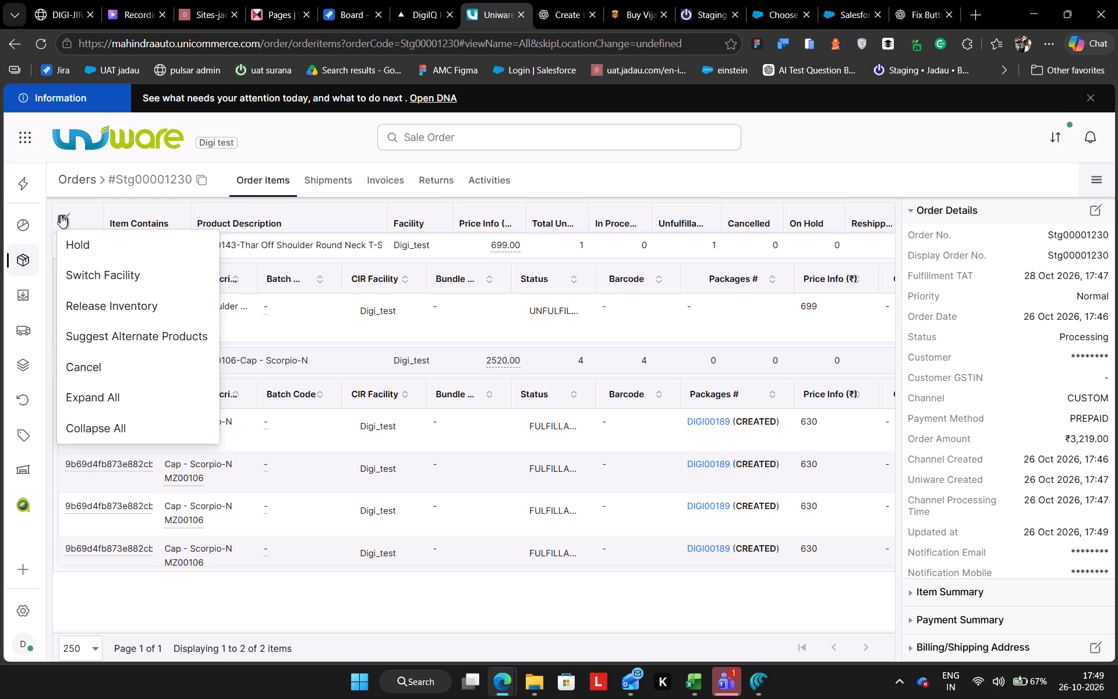
{"action": "left_click", "coordinate": [61, 215]}
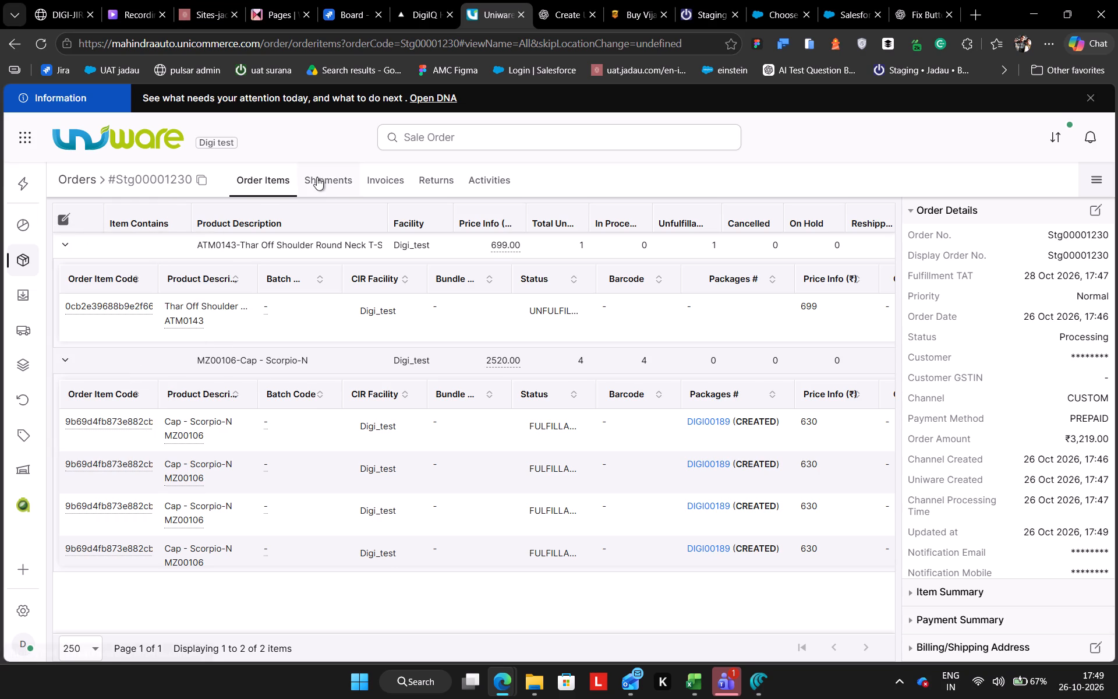
{"action": "left_click", "coordinate": [317, 177]}
{"action": "left_click", "coordinate": [261, 180]}
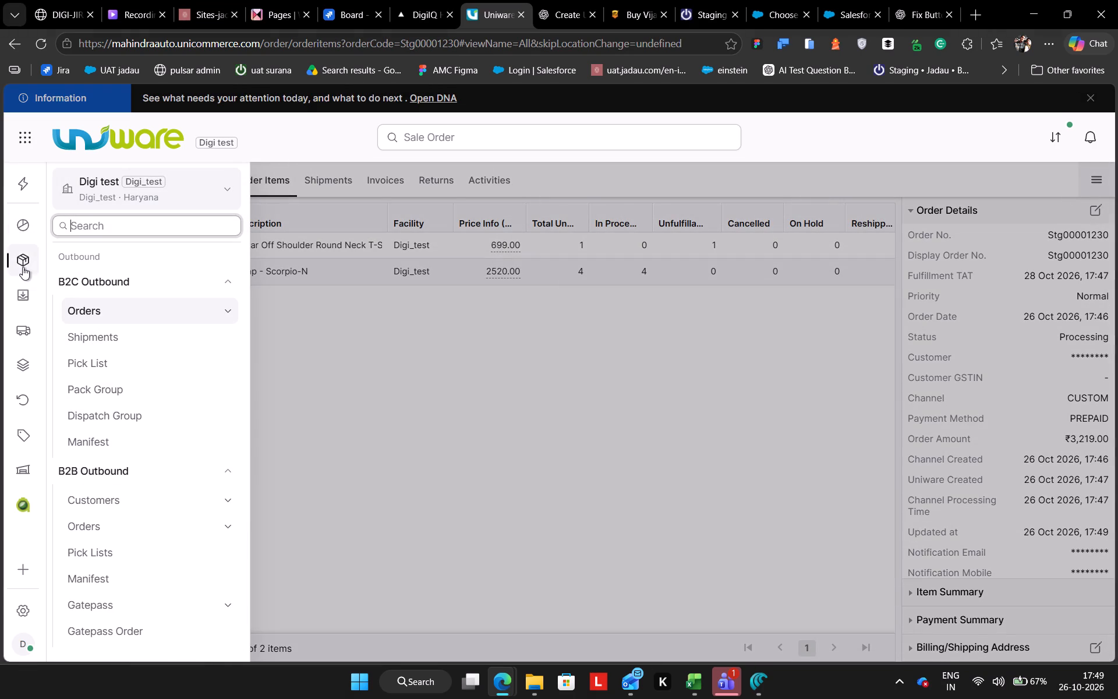
{"action": "left_click", "coordinate": [97, 311]}
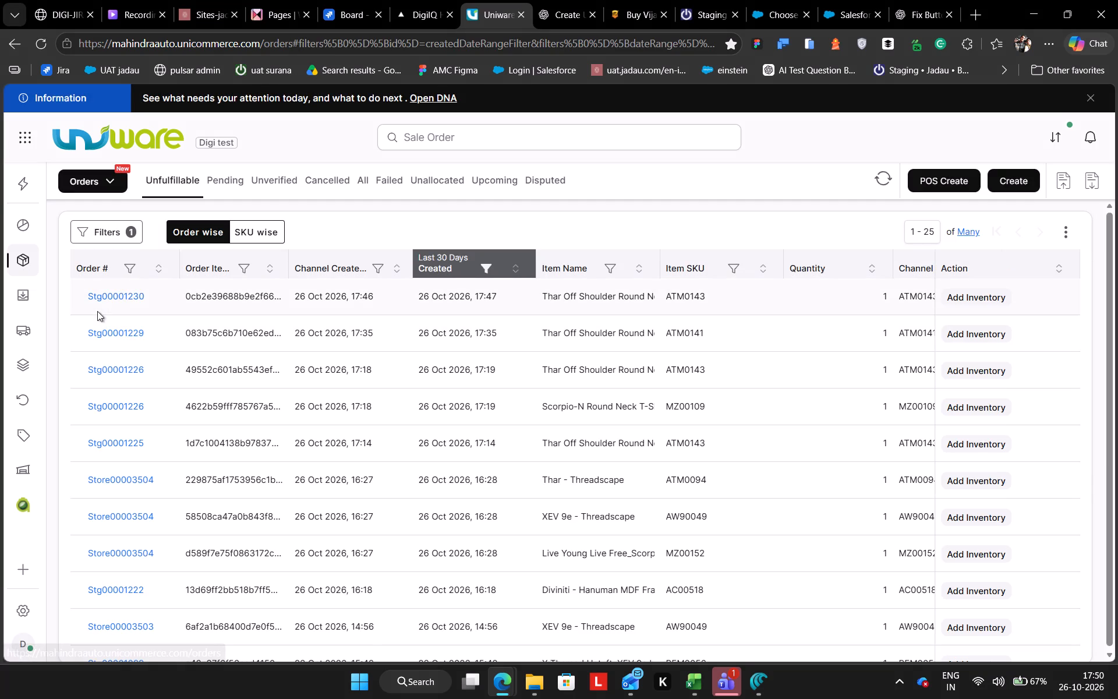
{"action": "left_click", "coordinate": [125, 296]}
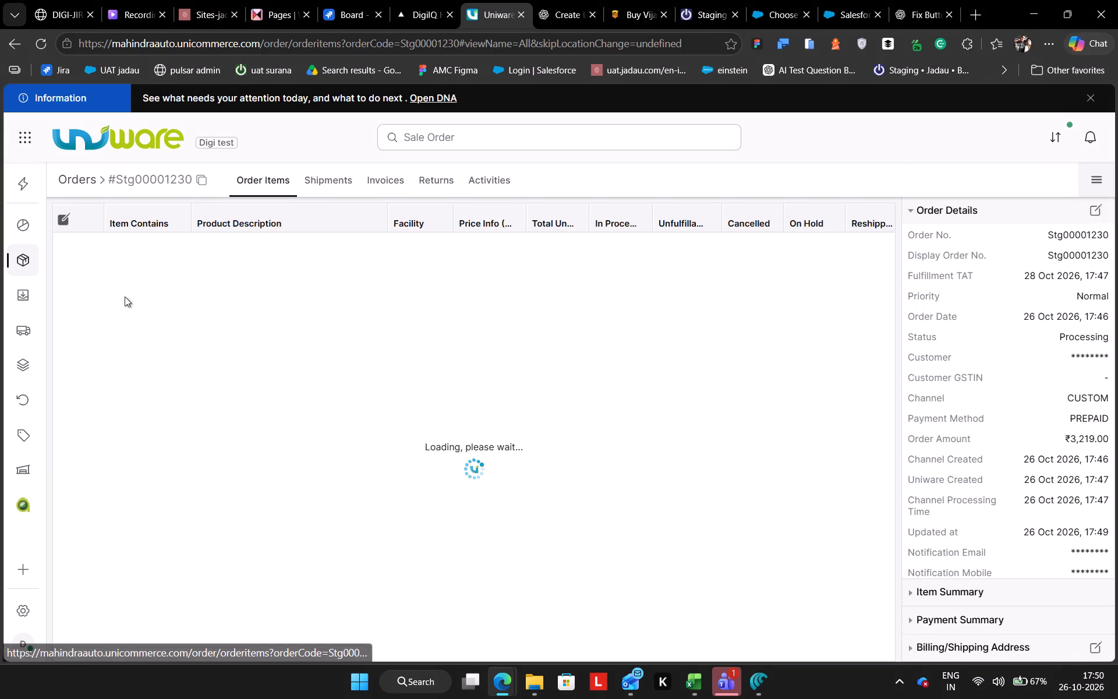
{"action": "left_click", "coordinate": [64, 219]}
{"action": "left_click", "coordinate": [302, 475]}
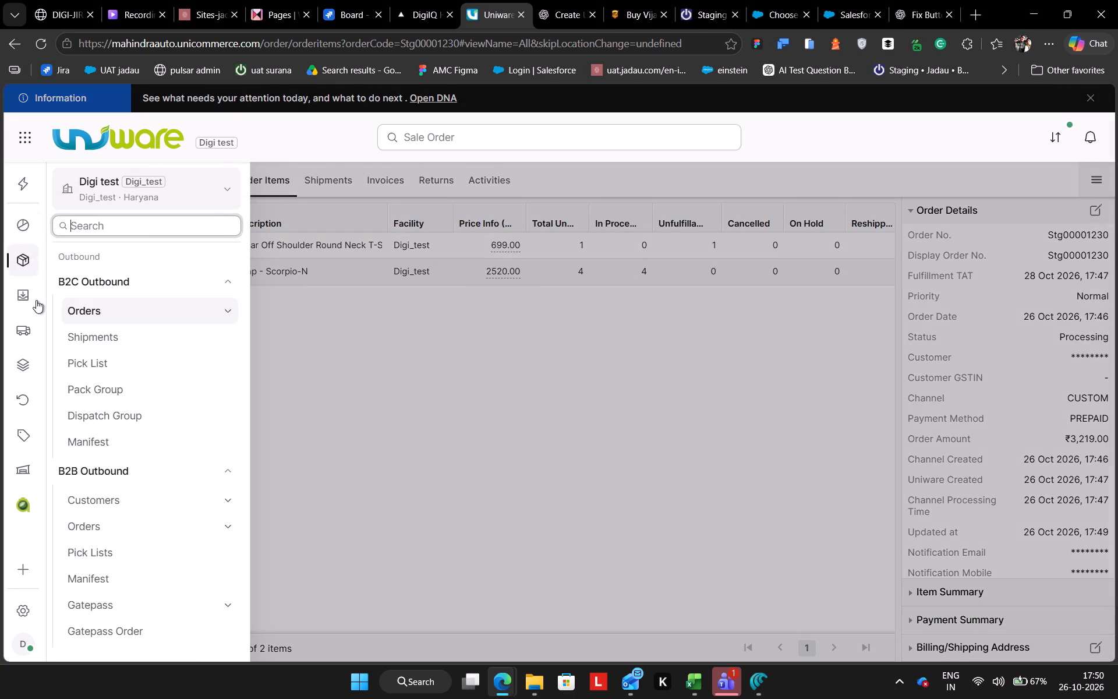
{"action": "left_click", "coordinate": [98, 309]}
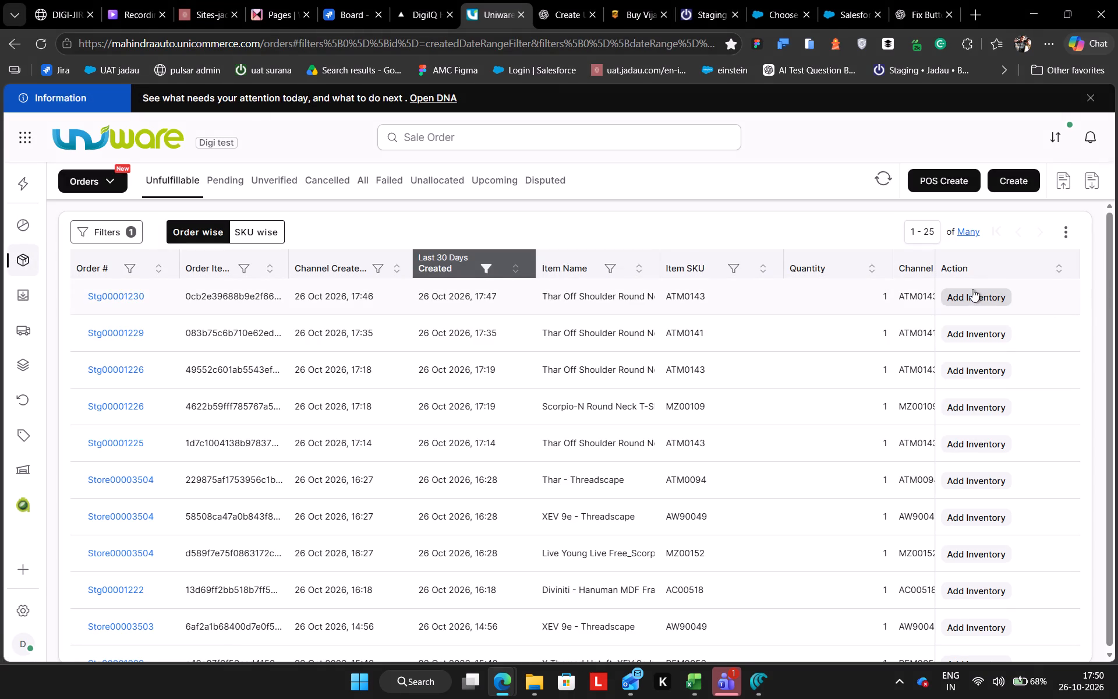
{"action": "left_click", "coordinate": [972, 289]}
{"action": "left_click", "coordinate": [1077, 643]}
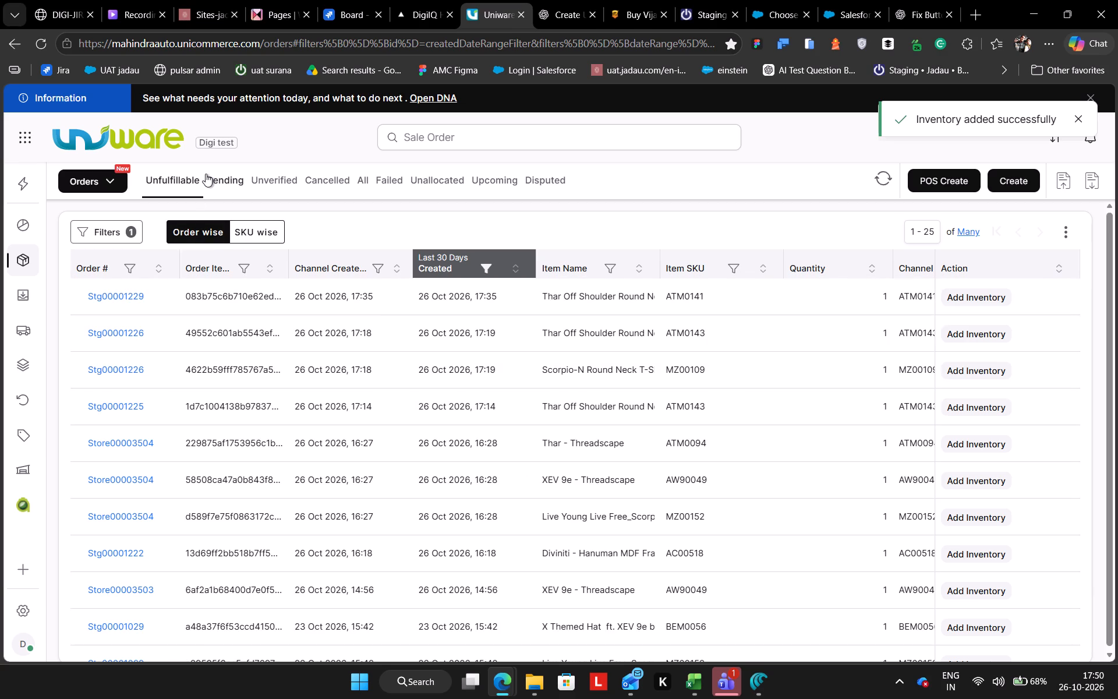
{"action": "left_click", "coordinate": [206, 174]}
{"action": "left_click", "coordinate": [148, 322]}
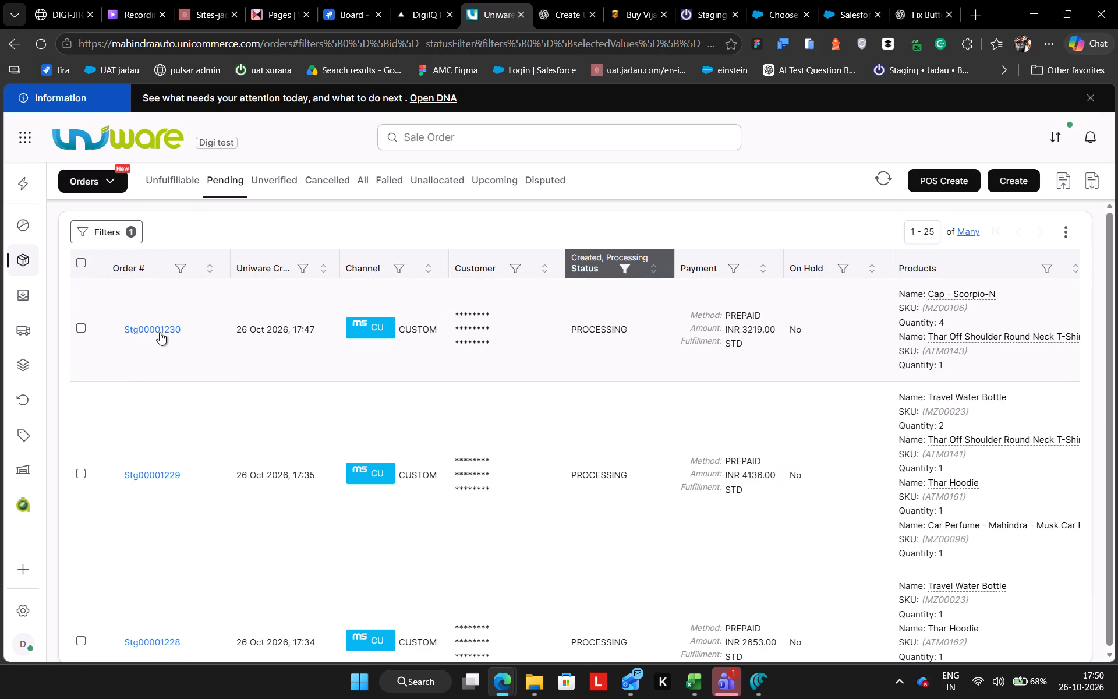
{"action": "left_click", "coordinate": [160, 333]}
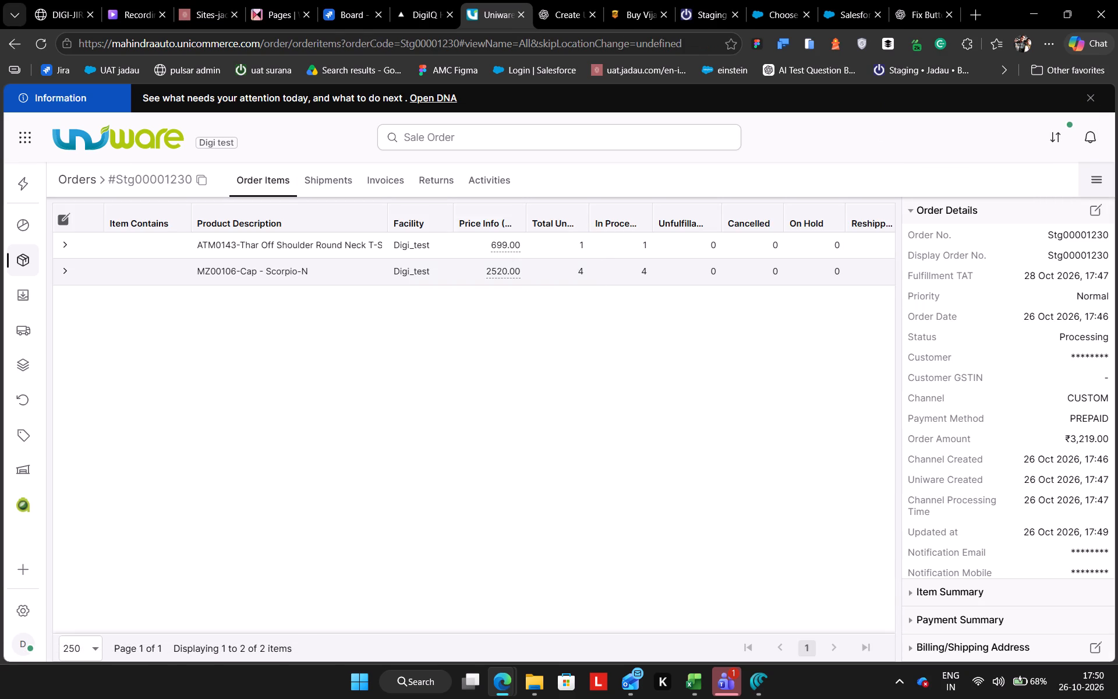
{"action": "left_click", "coordinate": [73, 244]}
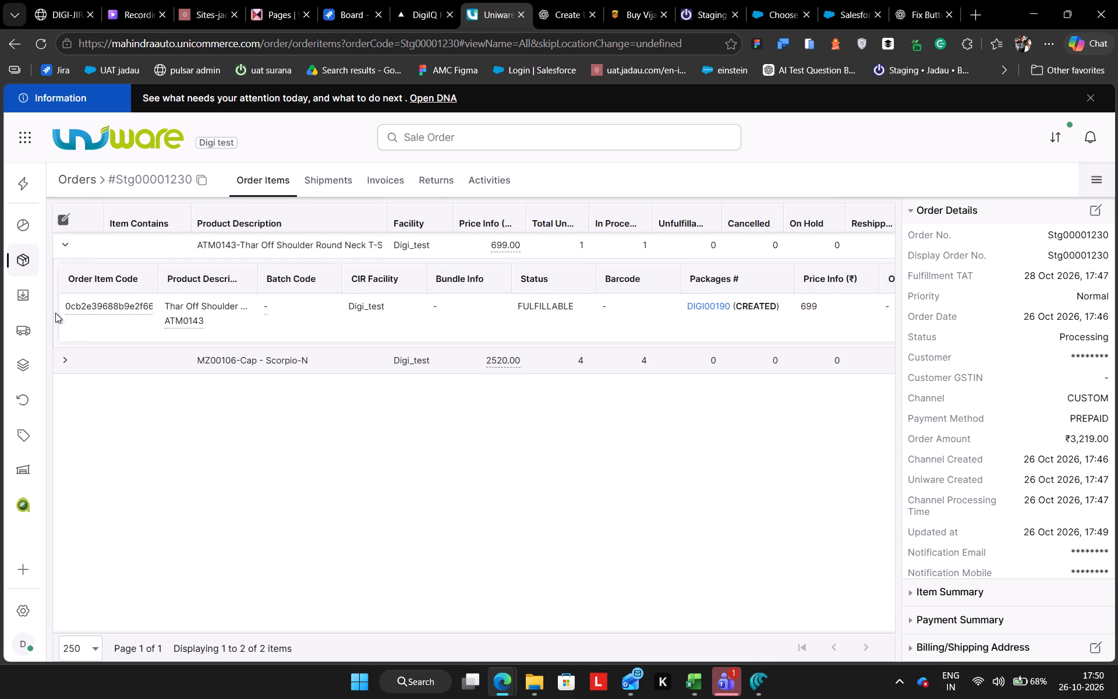
{"action": "left_click", "coordinate": [71, 365]}
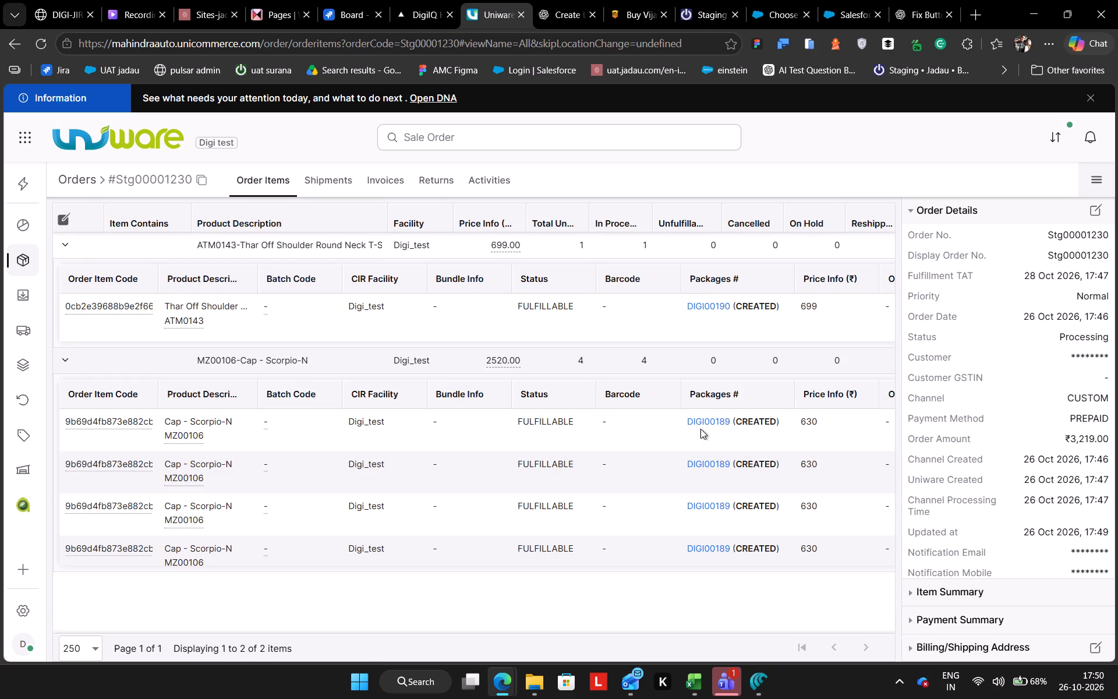
{"action": "left_click", "coordinate": [705, 423]}
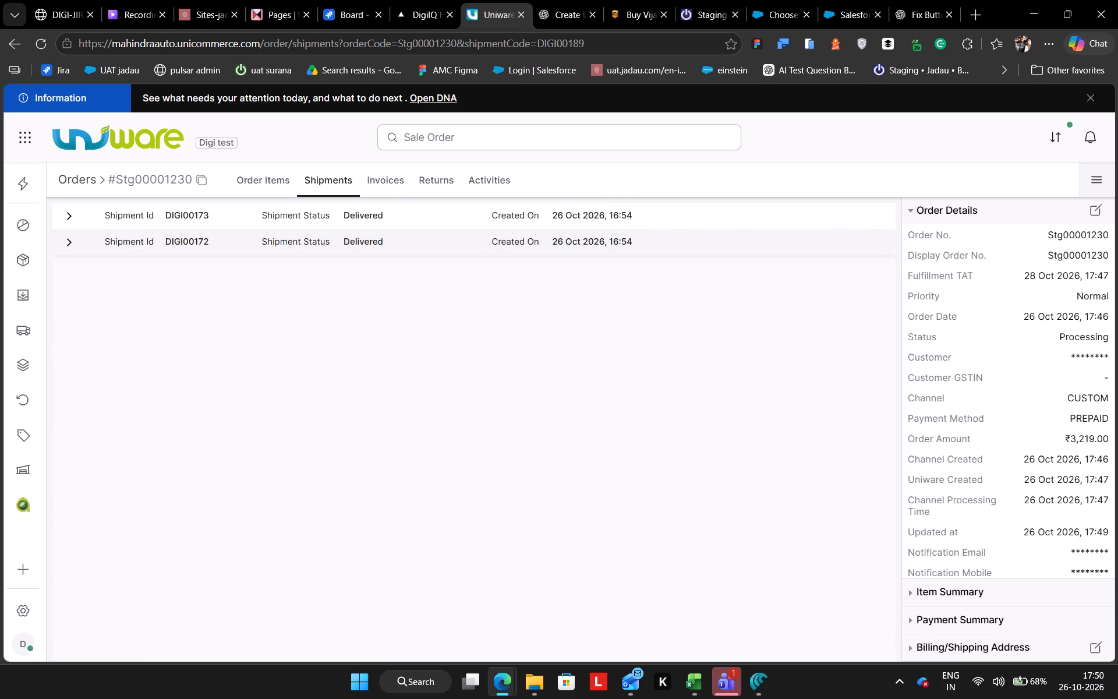
{"action": "left_click", "coordinate": [64, 242]}
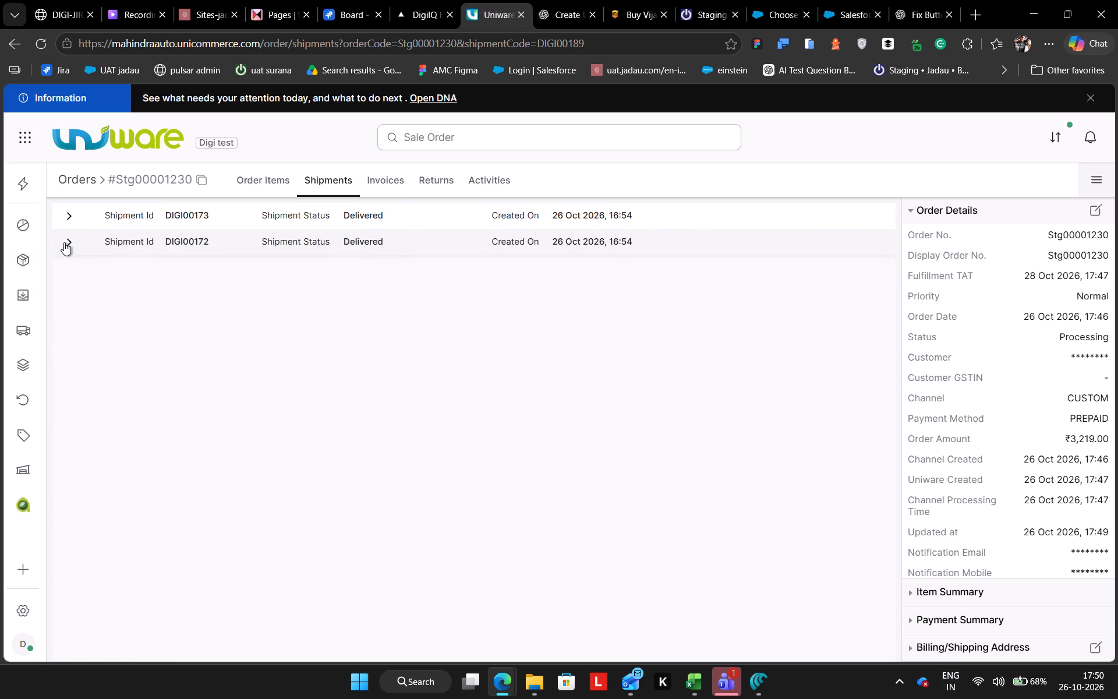
{"action": "left_click", "coordinate": [174, 238]}
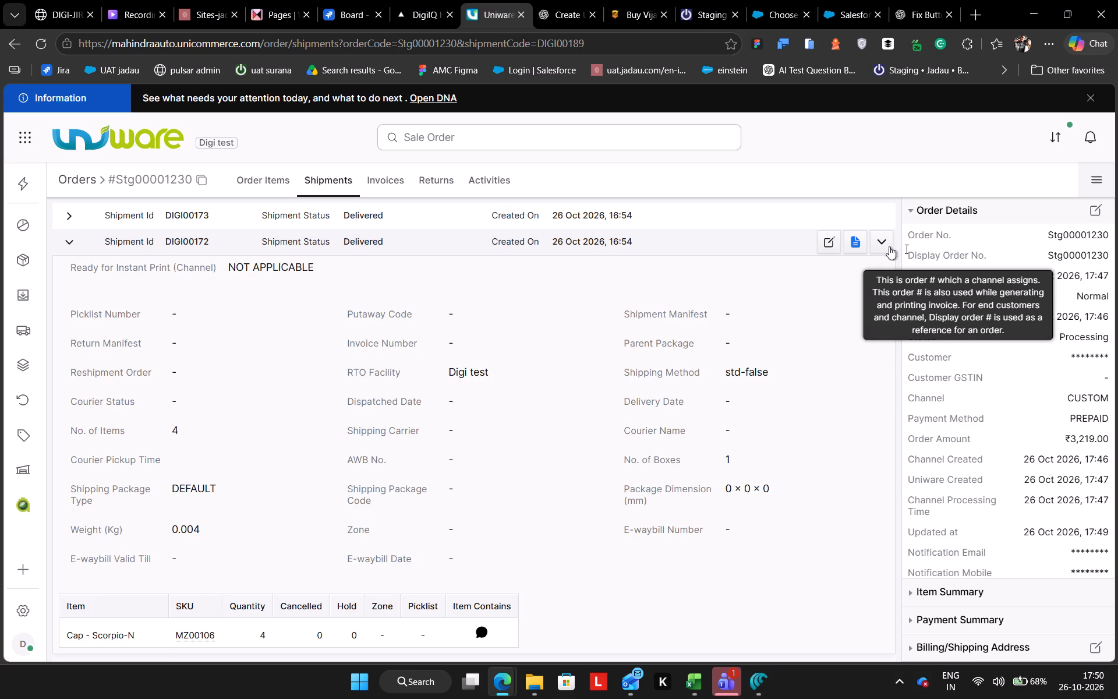
Create and print the invoice for shipment DIGI00189, and close the printed copy and the invoice dialog.
{"action": "left_click", "coordinate": [854, 241]}
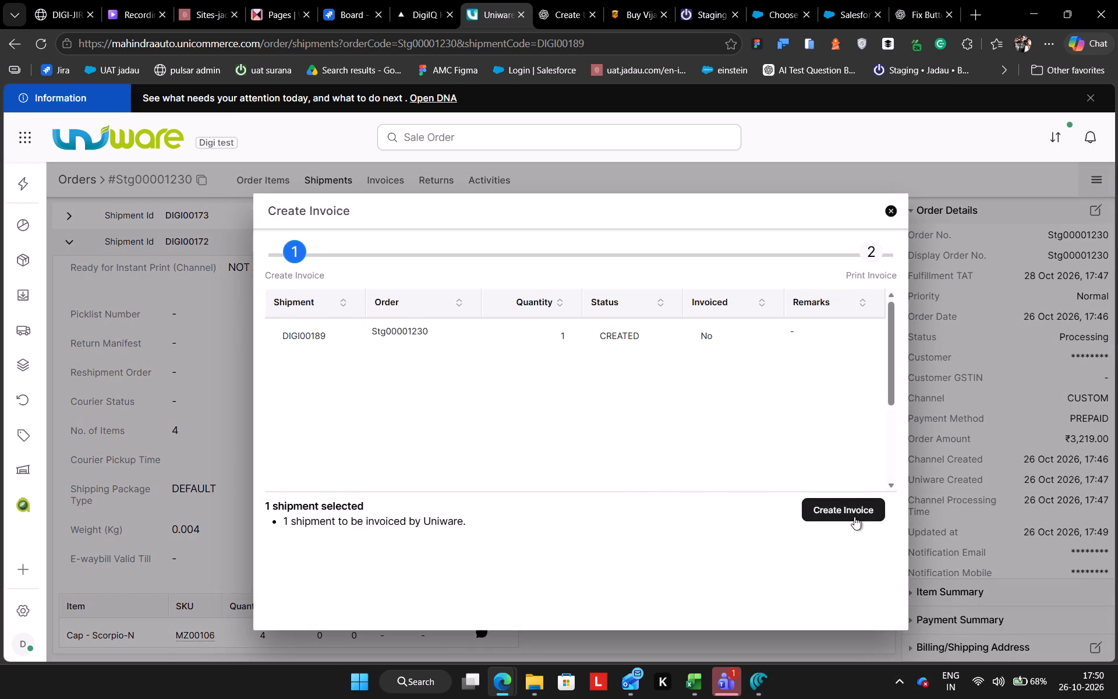
{"action": "left_click", "coordinate": [854, 517]}
{"action": "left_click", "coordinate": [838, 506]}
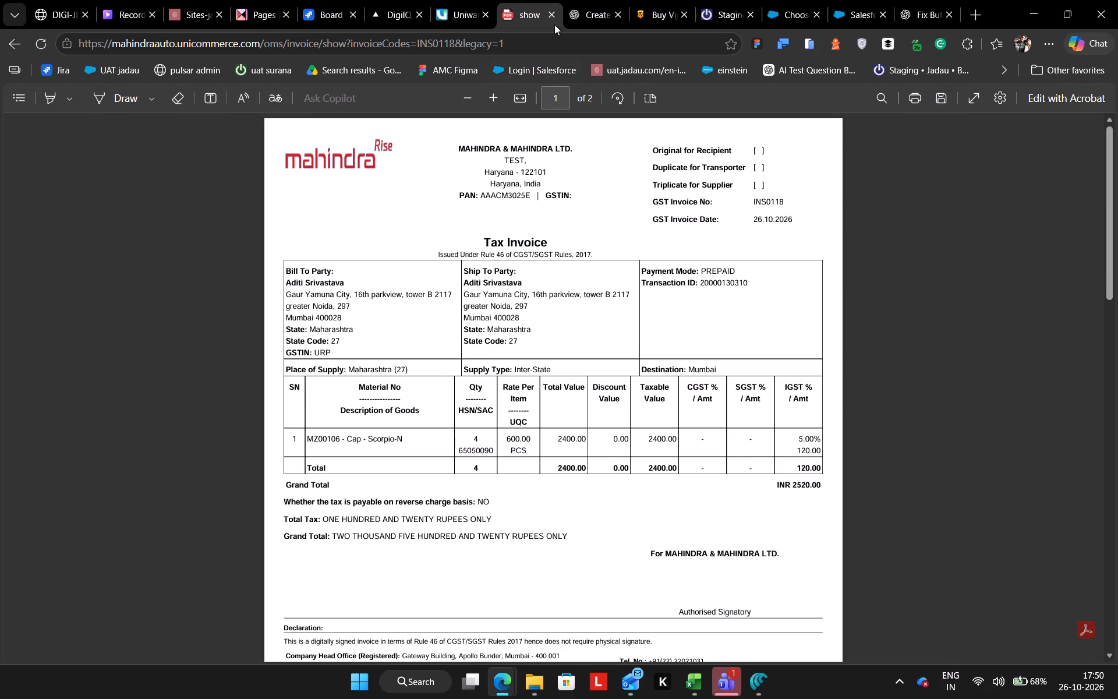
{"action": "left_click", "coordinate": [554, 15]}
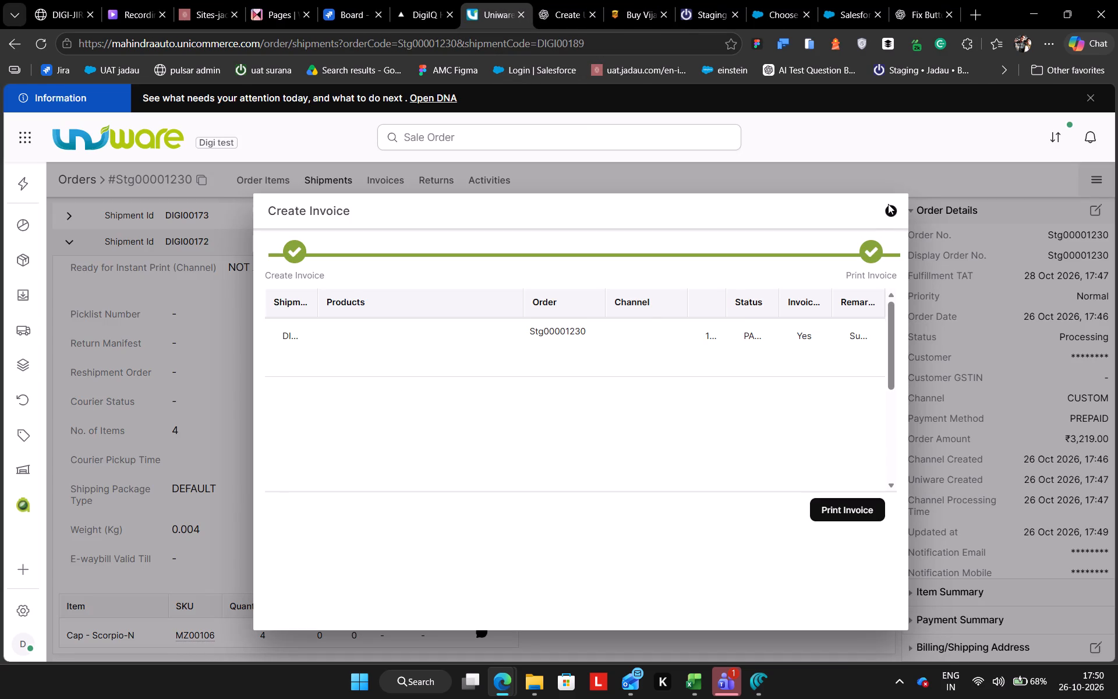
{"action": "left_click", "coordinate": [892, 207]}
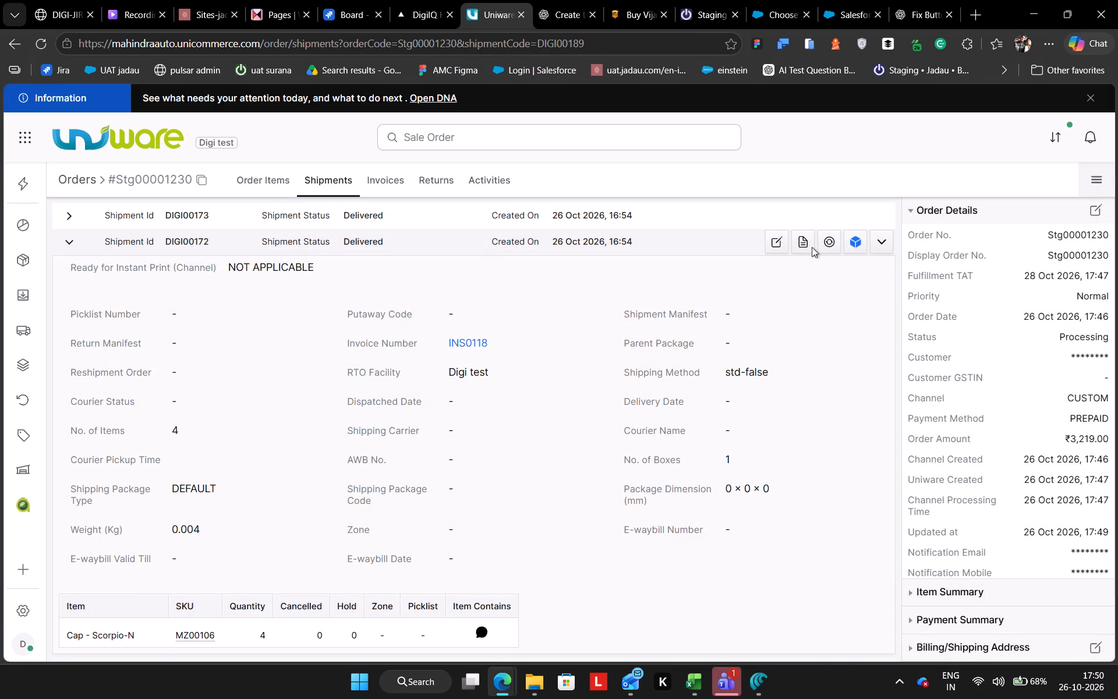
{"action": "left_click", "coordinate": [778, 241]}
{"action": "left_click", "coordinate": [525, 452]}
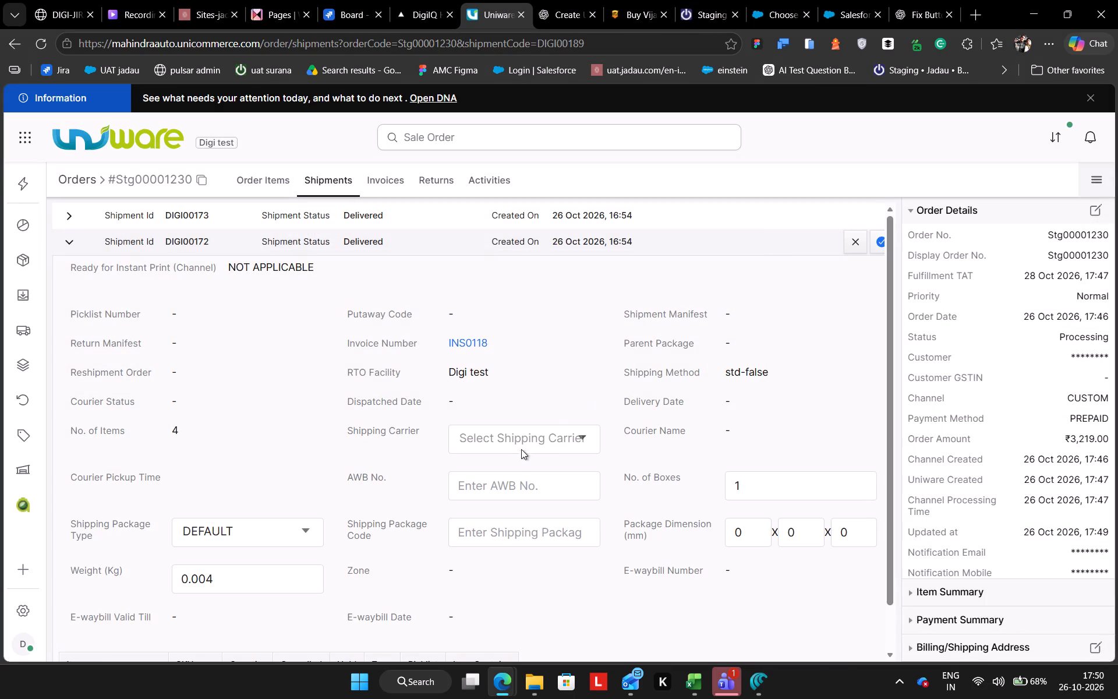
{"action": "left_click", "coordinate": [514, 443]}
{"action": "left_click", "coordinate": [478, 469]}
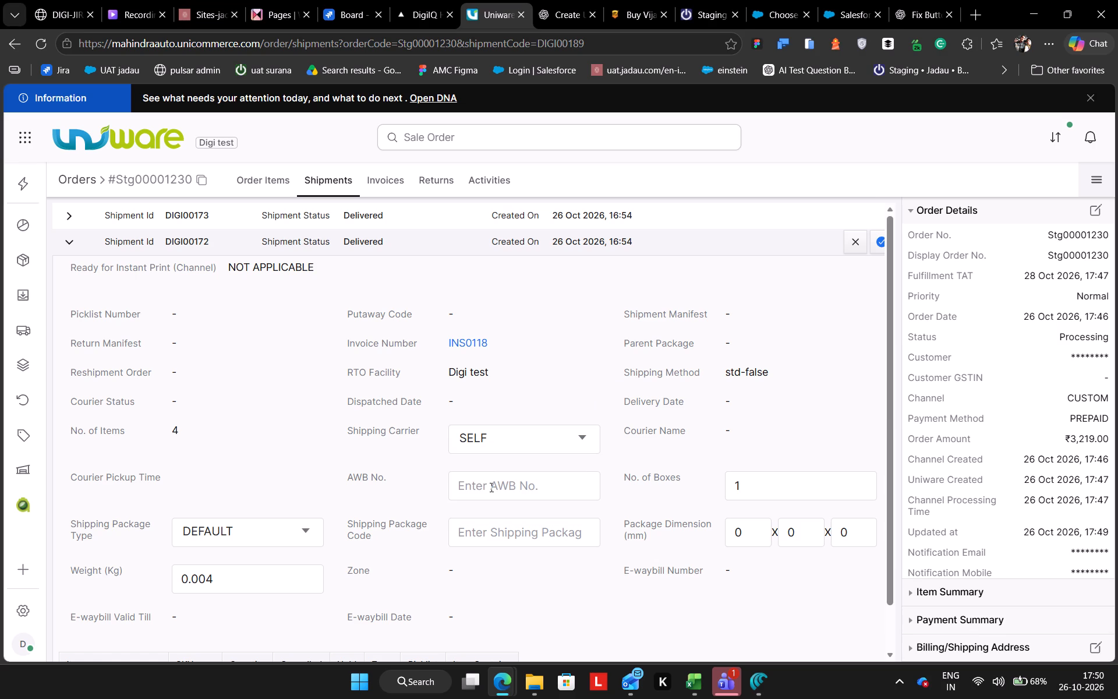
{"action": "left_click", "coordinate": [490, 487]}
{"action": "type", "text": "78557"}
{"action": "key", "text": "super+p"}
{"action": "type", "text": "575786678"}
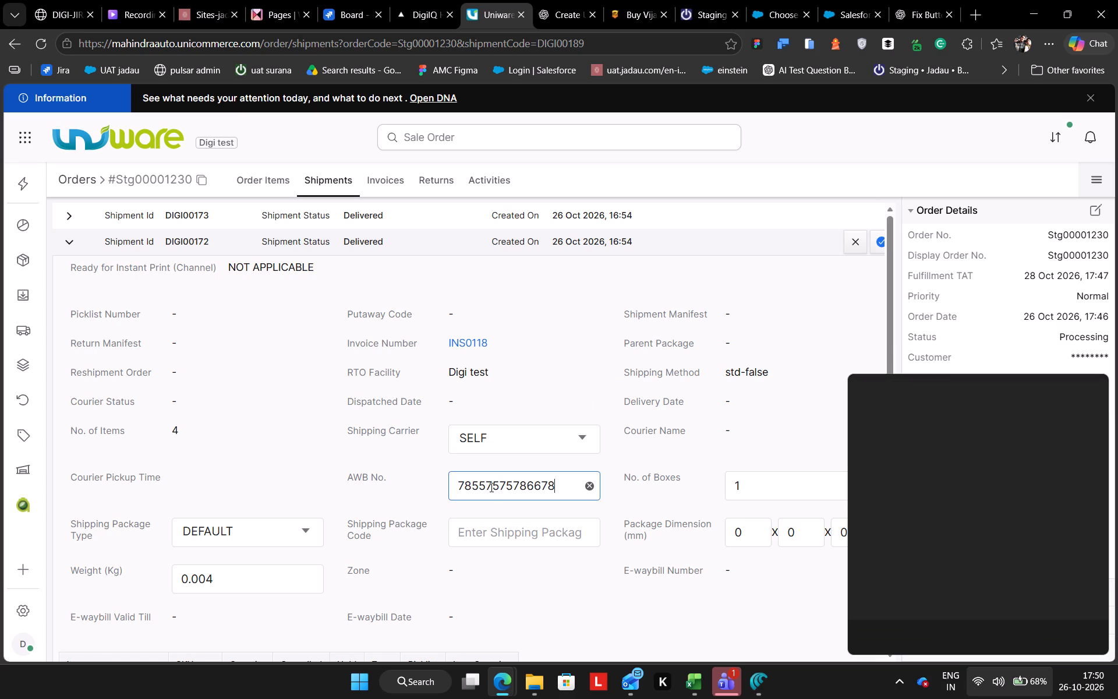
Copy the entered AWB number to the clipboard, keeping it in the shipment.
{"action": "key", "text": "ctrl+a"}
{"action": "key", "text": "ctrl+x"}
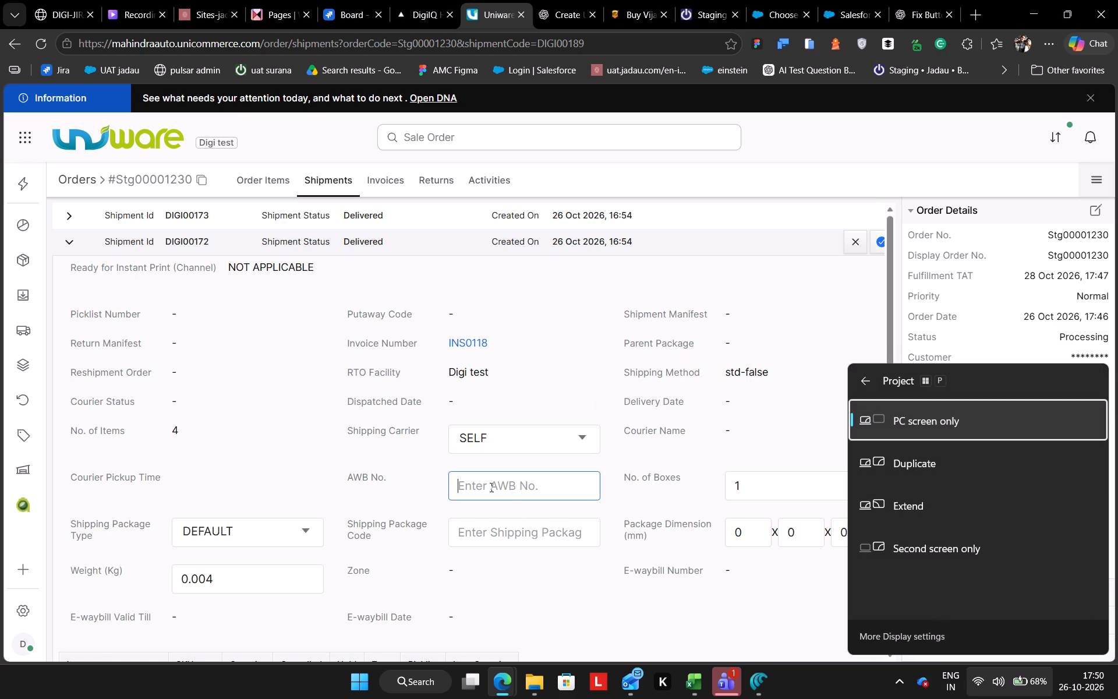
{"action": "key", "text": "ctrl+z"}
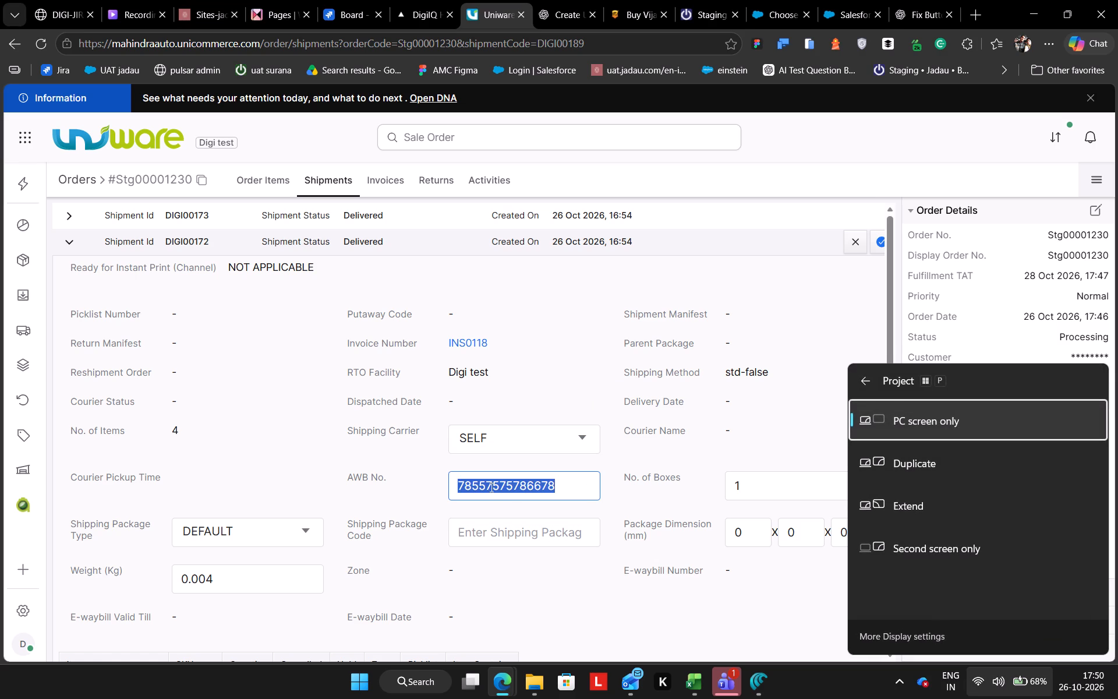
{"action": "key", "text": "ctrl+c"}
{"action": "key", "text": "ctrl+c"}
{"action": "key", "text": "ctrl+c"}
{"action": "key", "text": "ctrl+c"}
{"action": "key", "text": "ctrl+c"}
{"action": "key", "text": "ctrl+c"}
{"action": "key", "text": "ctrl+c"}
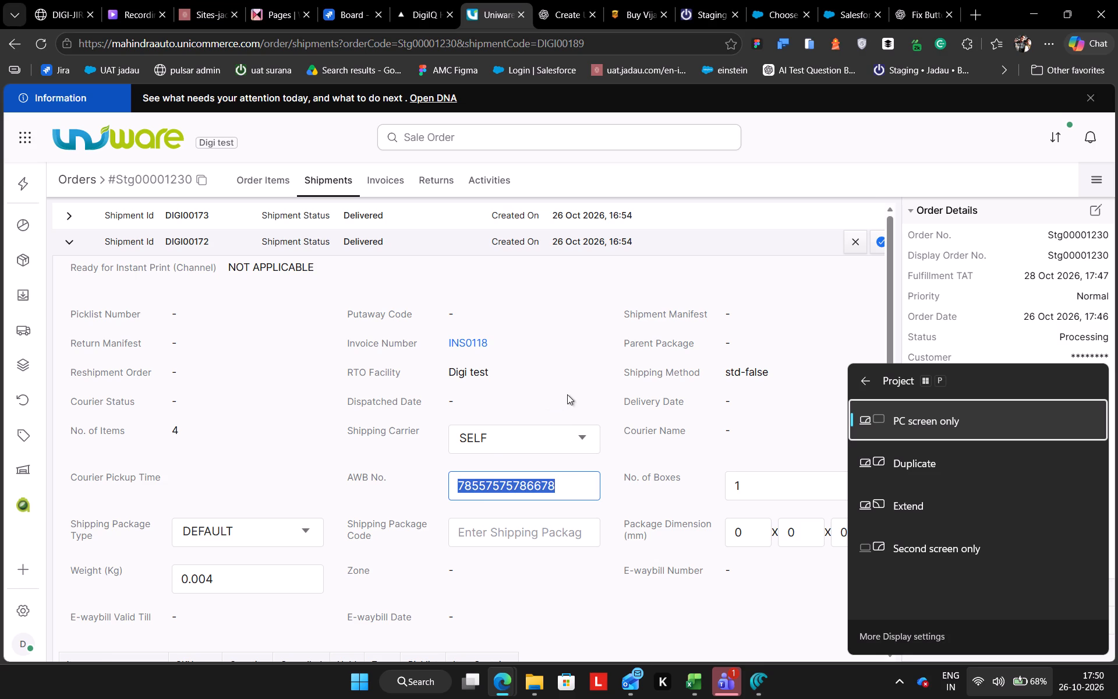
Save the shipment's carrier and AWB details and dismiss the display projection options.
{"action": "left_click", "coordinate": [572, 394]}
{"action": "left_click", "coordinate": [880, 246]}
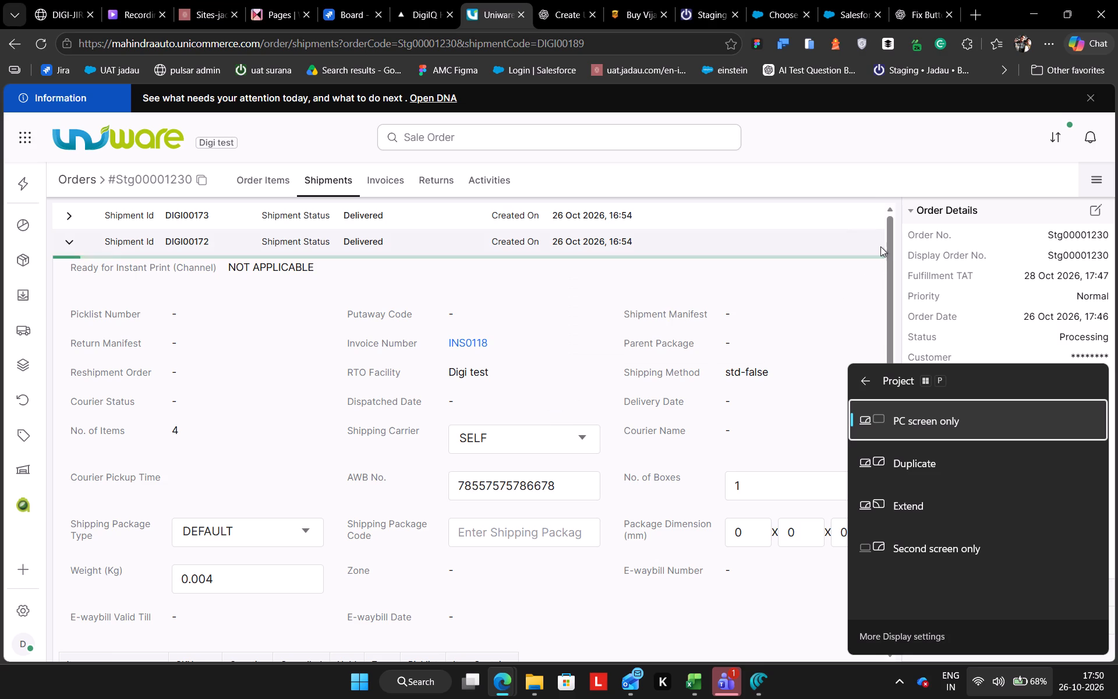
{"action": "left_click", "coordinate": [986, 682]}
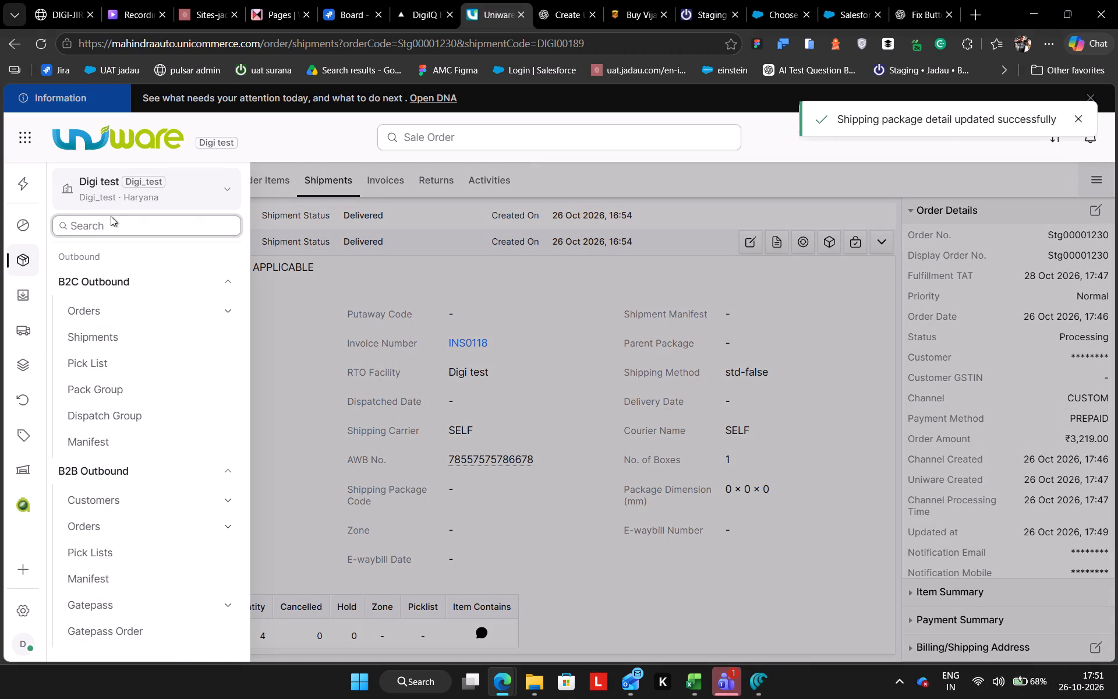
Create a B2C outbound manifest with channel CUSTOM, shipping provider SELF(VENDOR_SELF) and shipping method Standard-Prepaid.
{"action": "type", "text": "mani"}
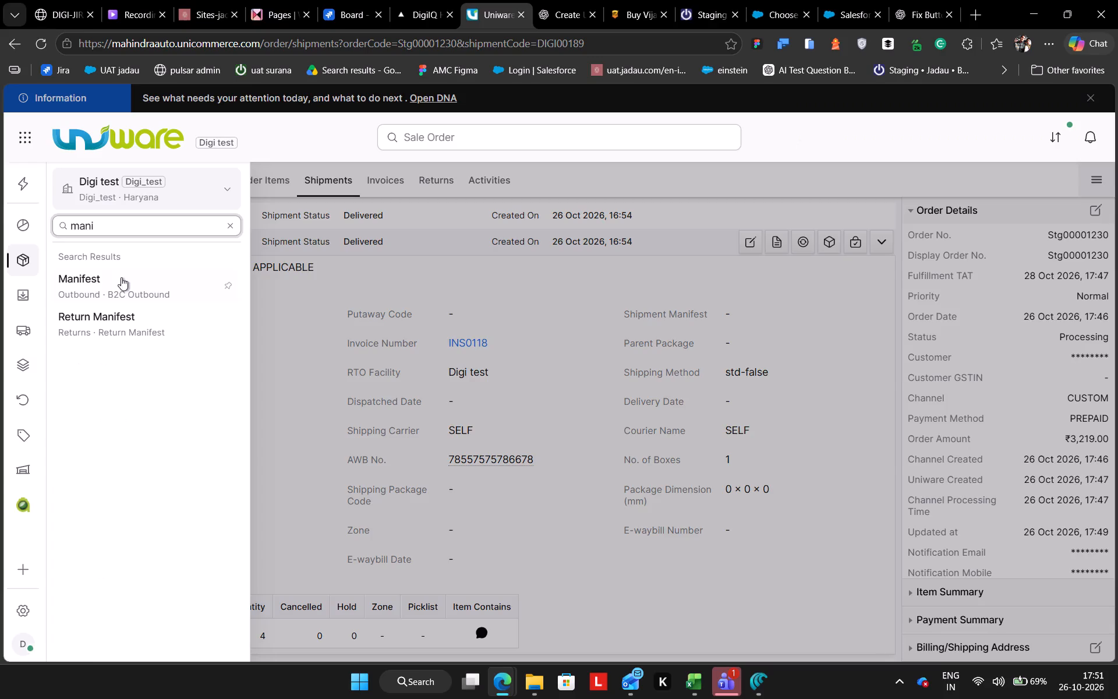
{"action": "left_click", "coordinate": [114, 292]}
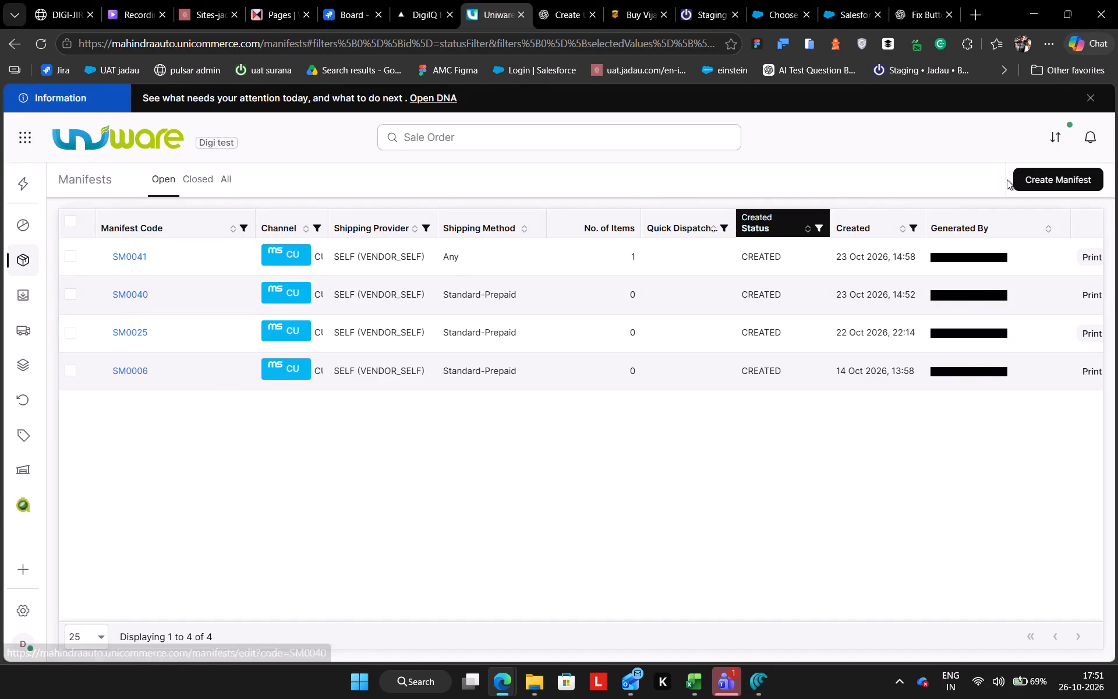
{"action": "left_click", "coordinate": [1048, 187]}
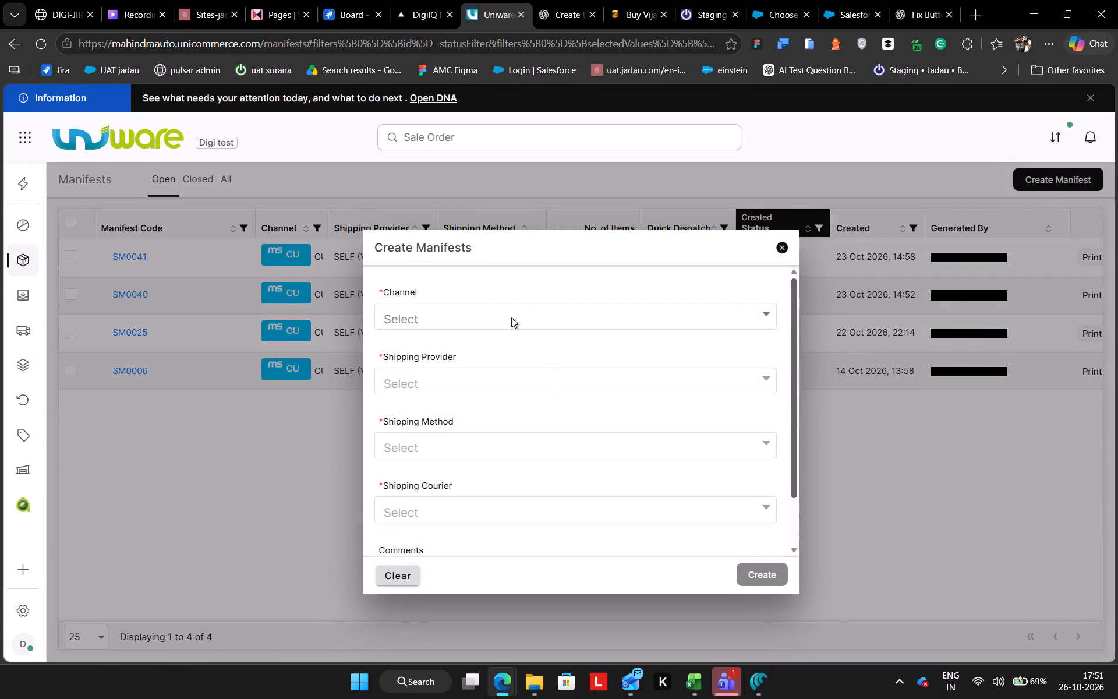
{"action": "left_click", "coordinate": [511, 317]}
{"action": "left_click", "coordinate": [501, 334]}
{"action": "left_click", "coordinate": [501, 400]}
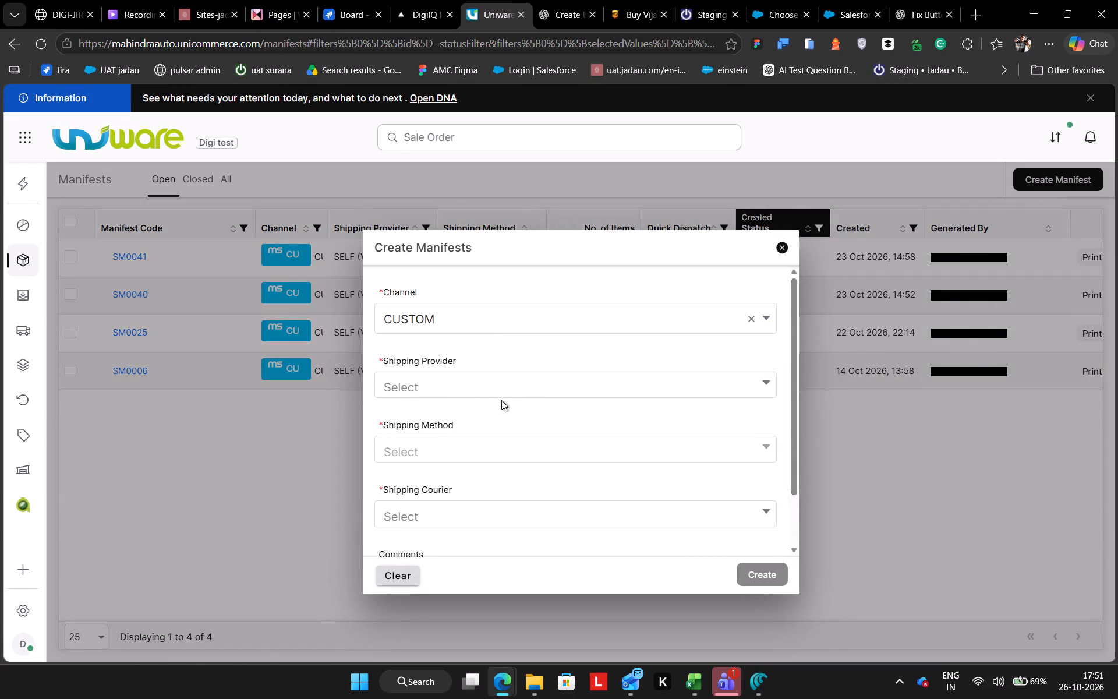
{"action": "left_click_drag", "start_coordinate": [498, 394], "coordinate": [490, 439]}
{"action": "left_click", "coordinate": [490, 439]}
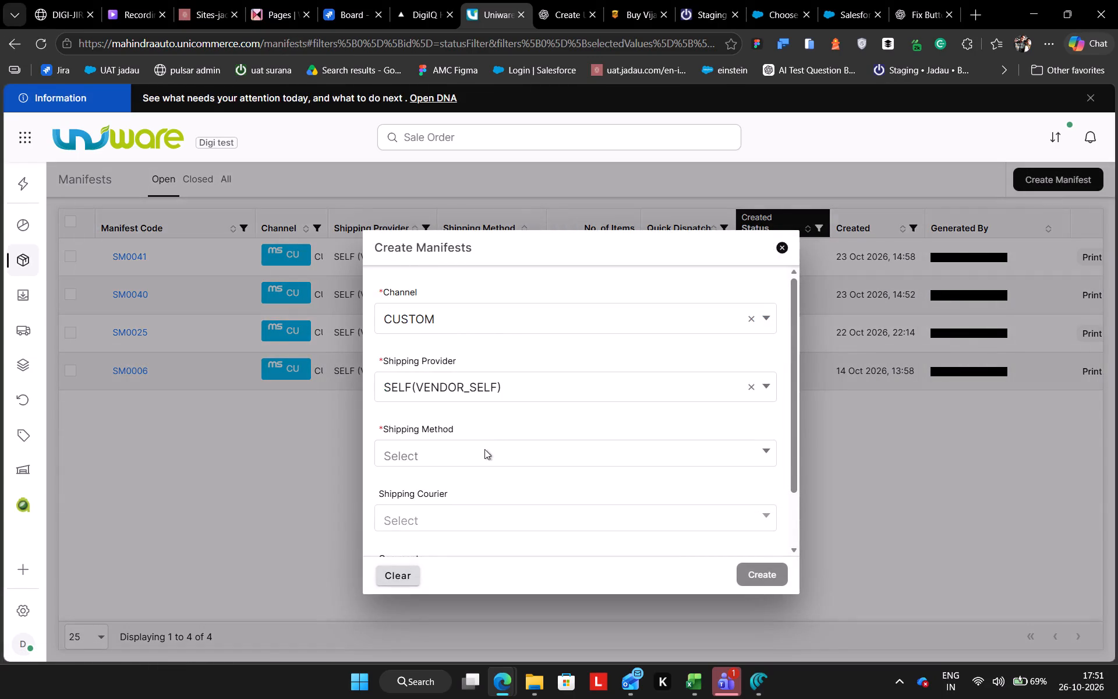
{"action": "left_click", "coordinate": [484, 449]}
{"action": "left_click", "coordinate": [476, 509]}
{"action": "left_click", "coordinate": [493, 521]}
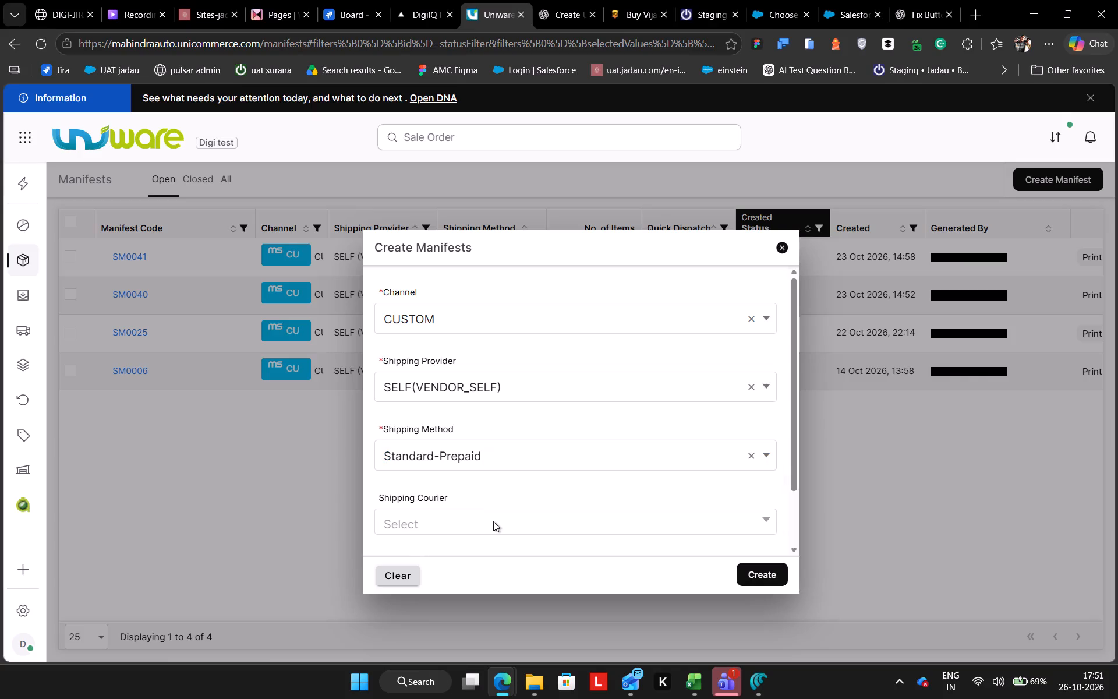
{"action": "left_click", "coordinate": [753, 573]}
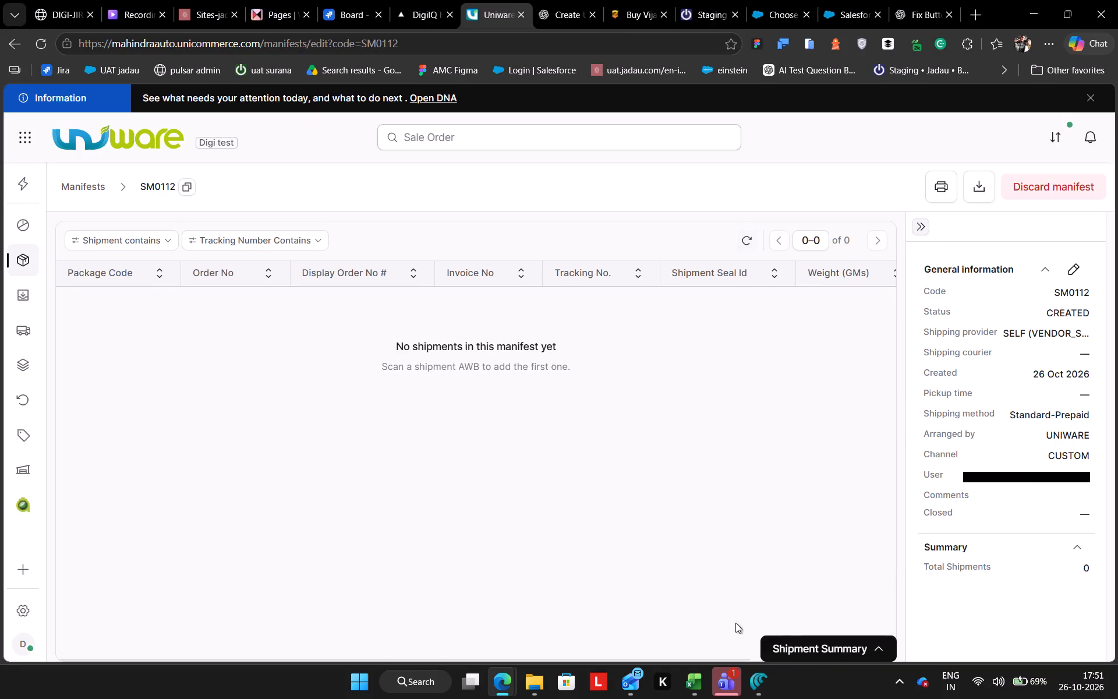
{"action": "left_click", "coordinate": [801, 641]}
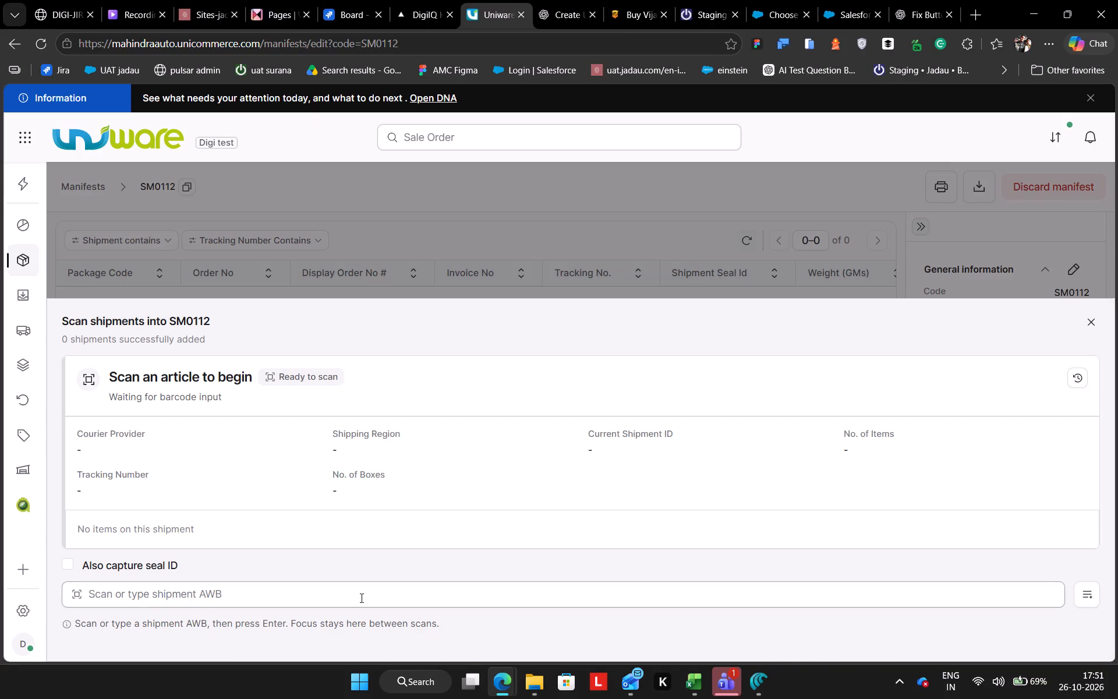
{"action": "left_click", "coordinate": [361, 598]}
{"action": "key", "text": "ctrl+v"}
{"action": "key", "text": "Return"}
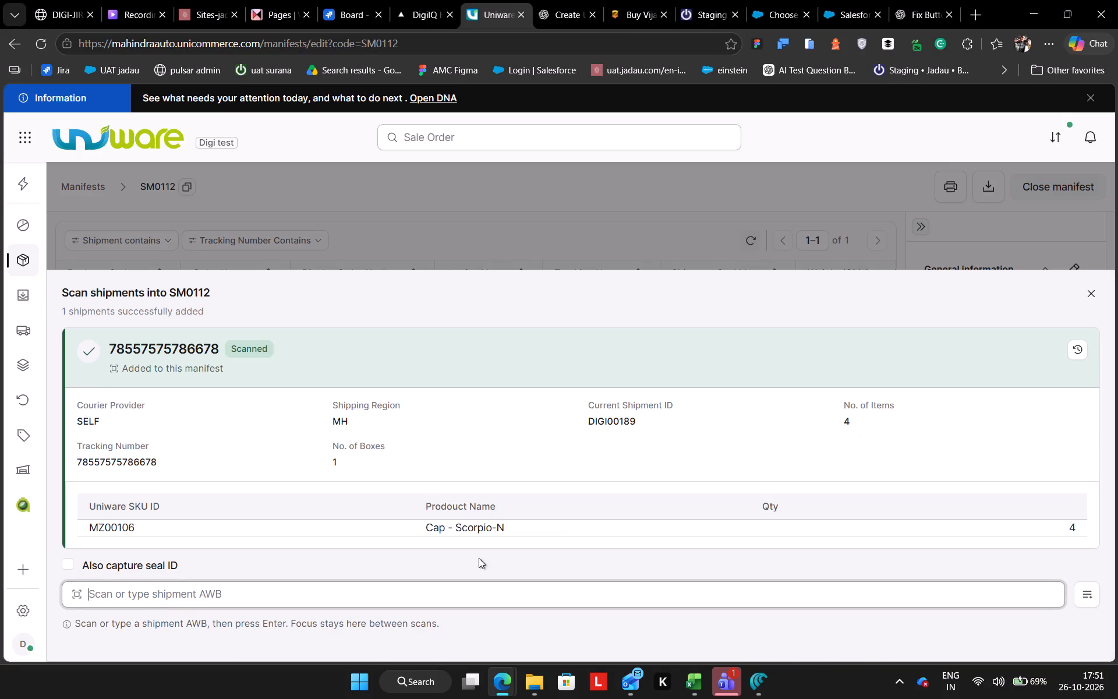
{"action": "left_click", "coordinate": [1089, 295]}
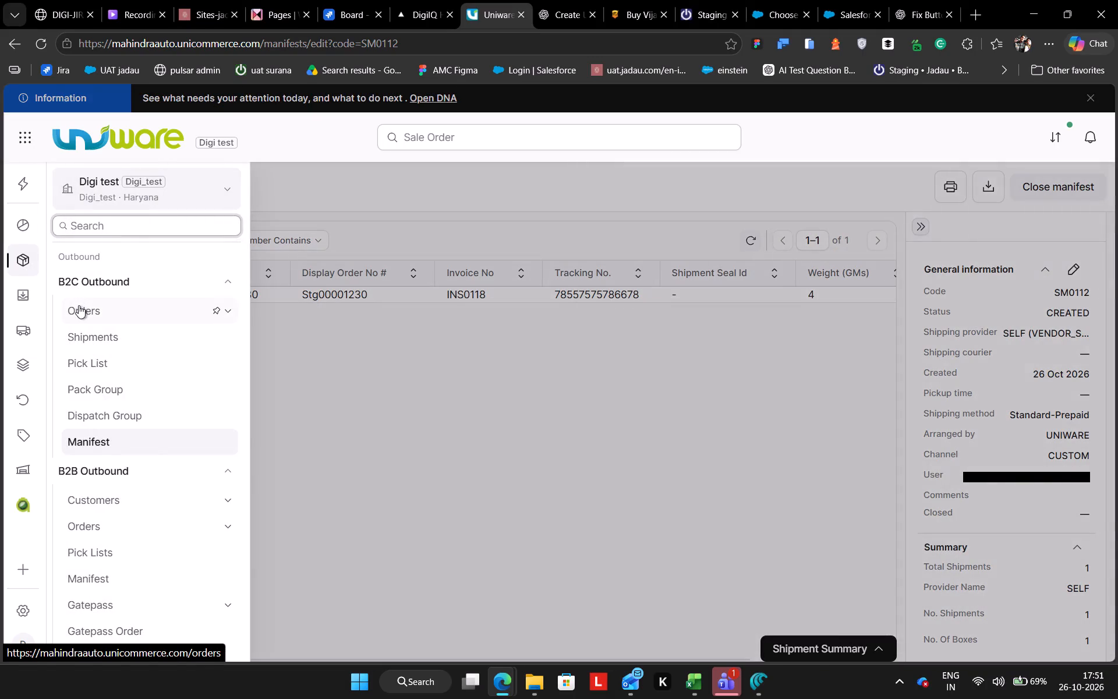
{"action": "left_click", "coordinate": [79, 305]}
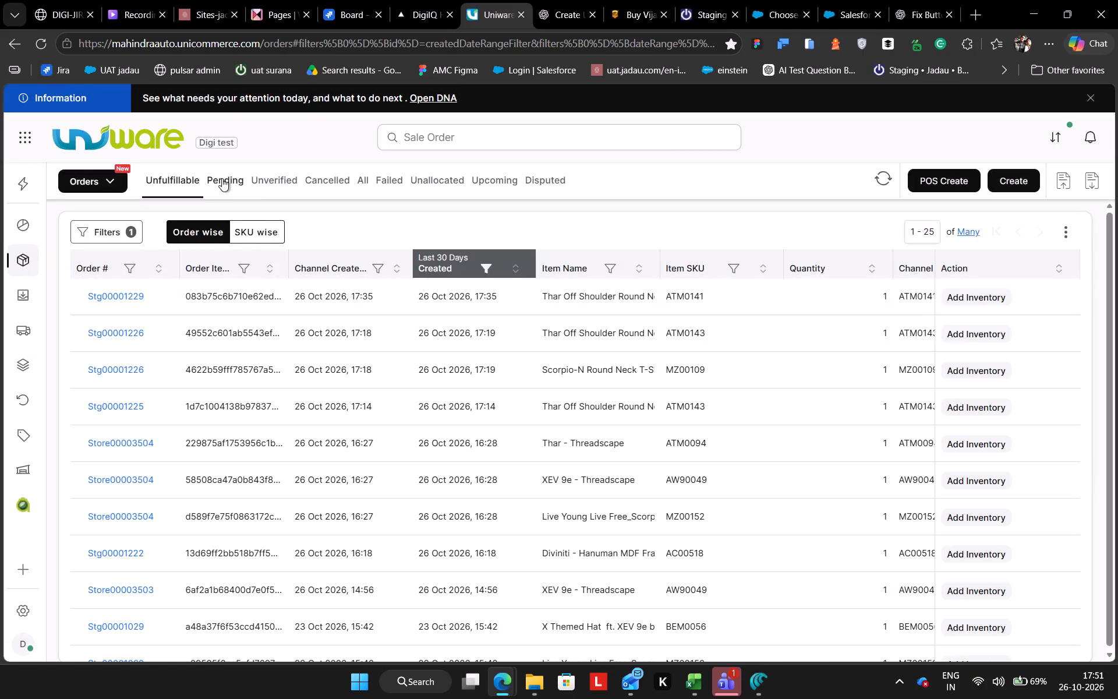
{"action": "left_click", "coordinate": [222, 178]}
{"action": "left_click", "coordinate": [164, 329]}
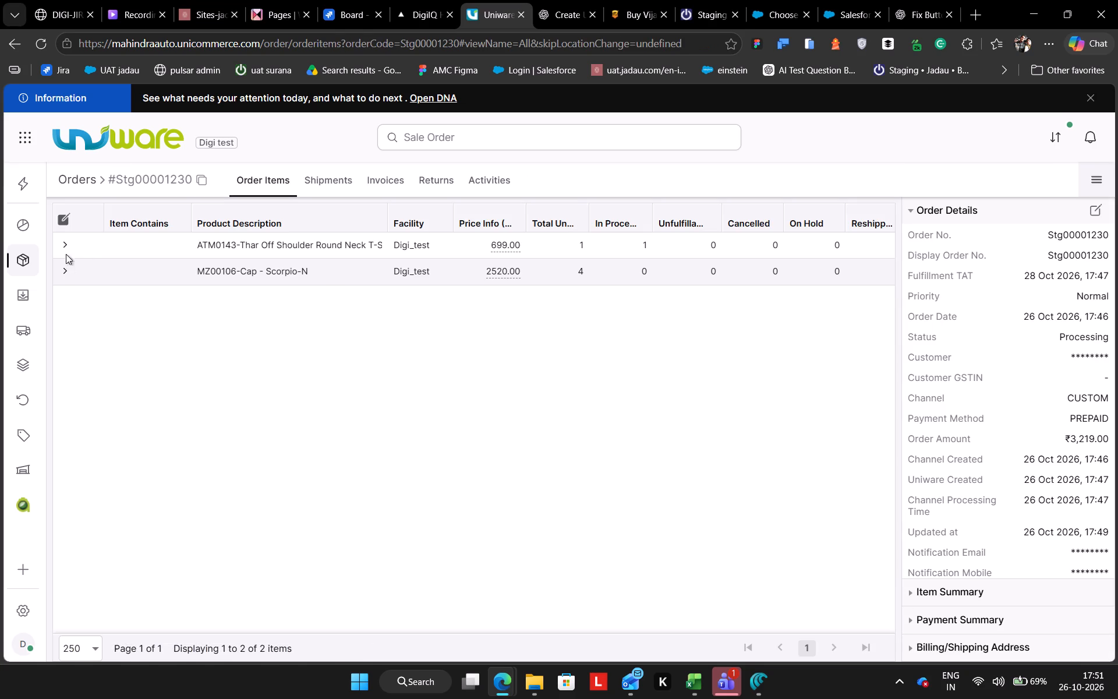
{"action": "left_click", "coordinate": [65, 243]}
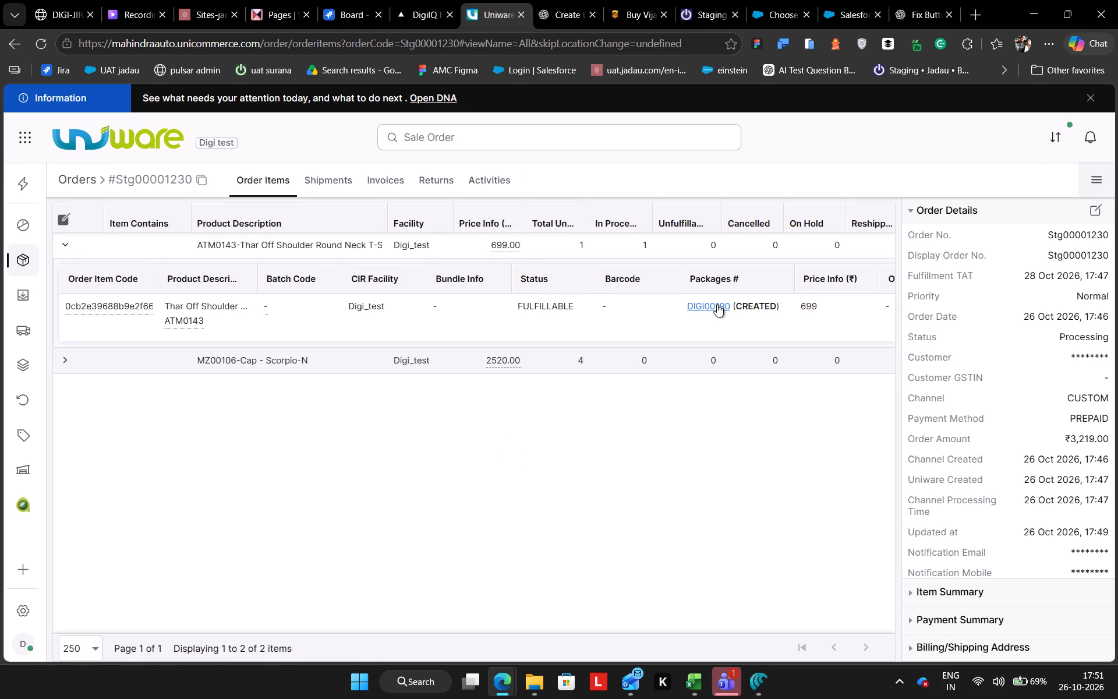
{"action": "left_click", "coordinate": [717, 304]}
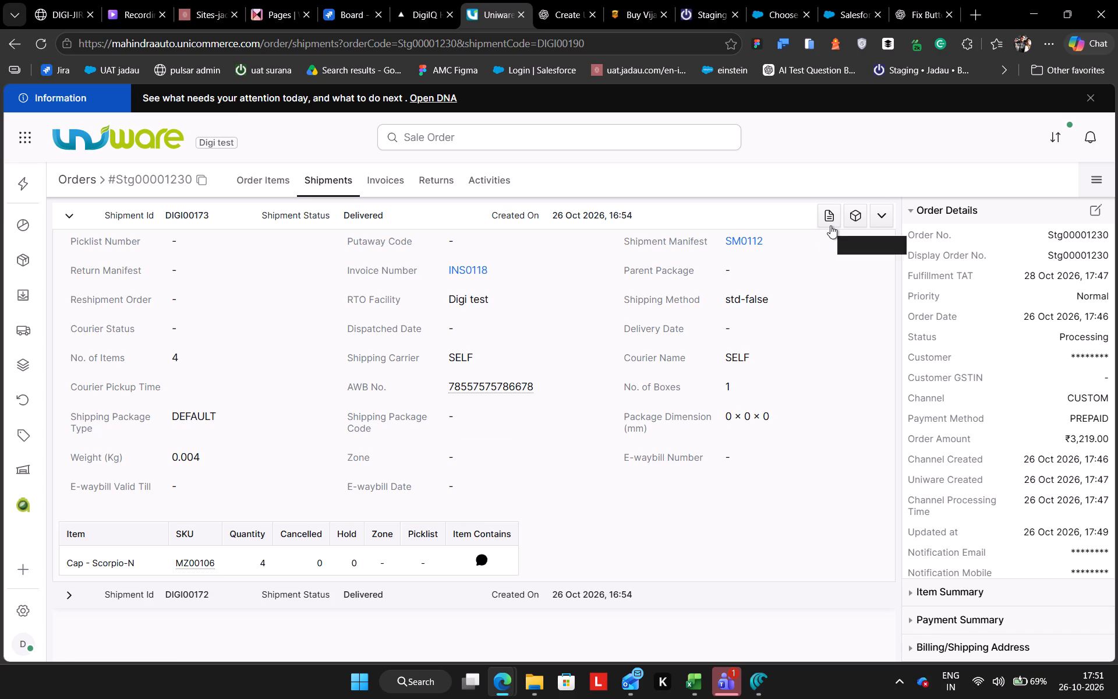
{"action": "left_click", "coordinate": [69, 594]}
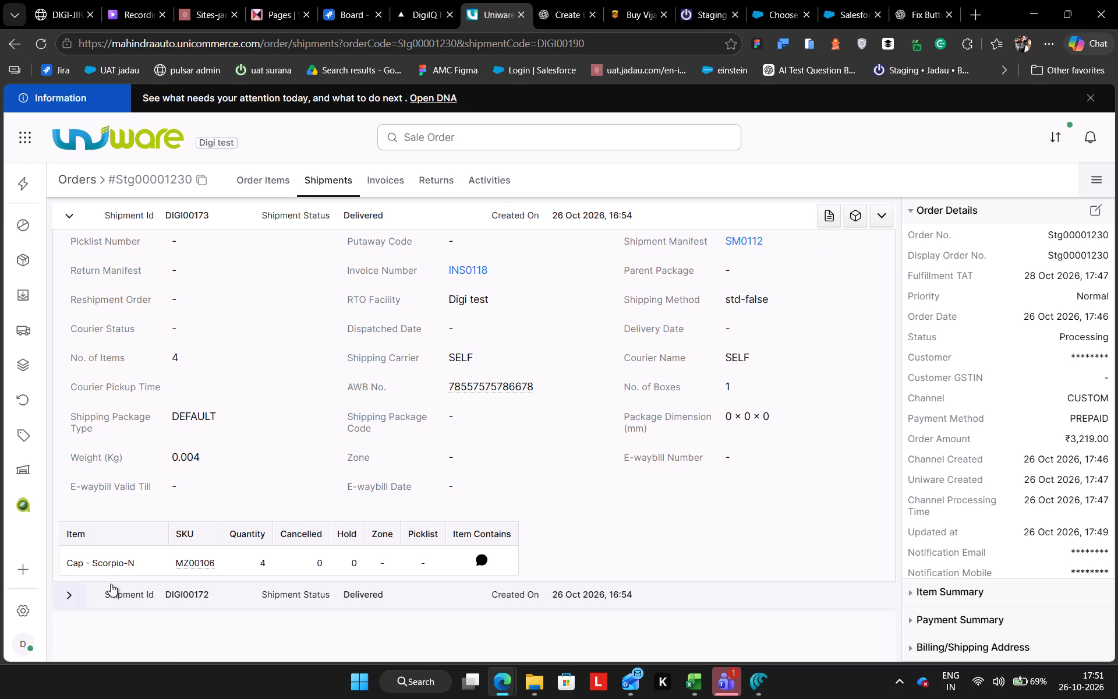
{"action": "scroll", "coordinate": [346, 504], "scroll_direction": "down", "scroll_amount": 4}
{"action": "left_click", "coordinate": [170, 594]}
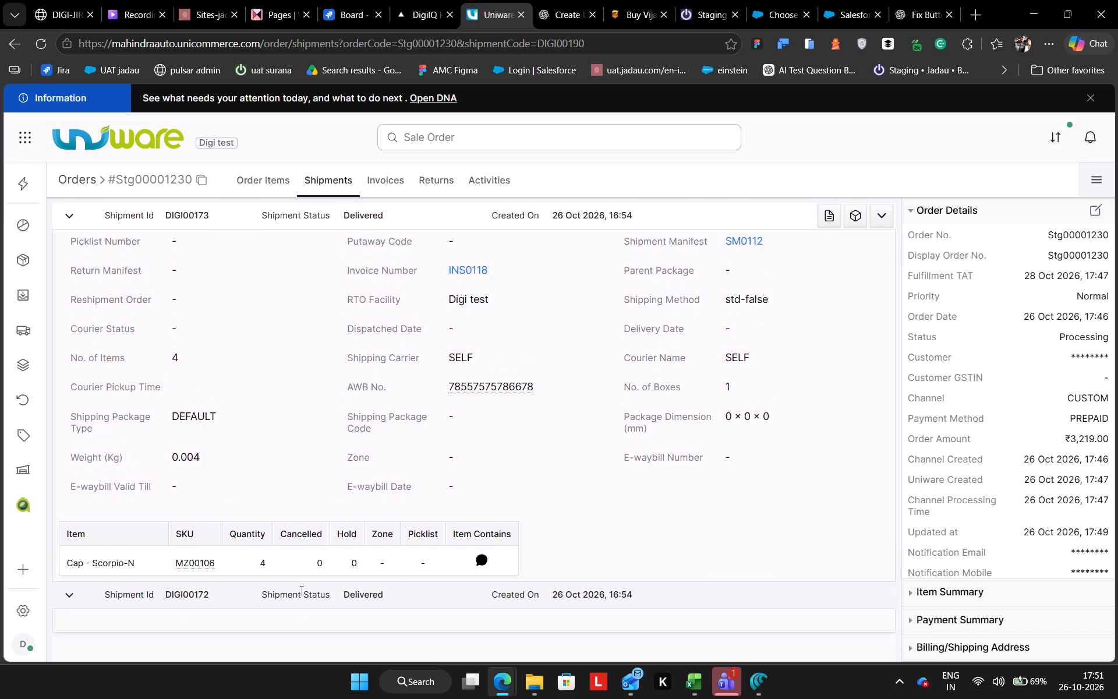
{"action": "left_click", "coordinate": [304, 588]}
{"action": "left_click", "coordinate": [304, 588]}
{"action": "scroll", "coordinate": [304, 588], "scroll_direction": "down", "scroll_amount": 6}
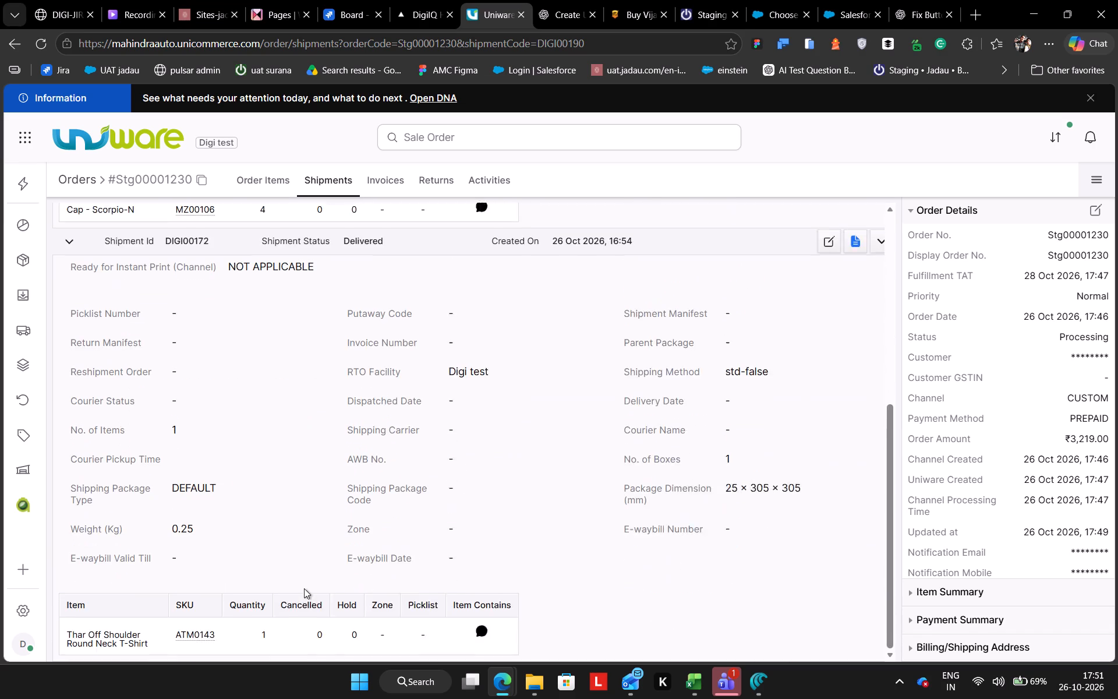
Create and print the invoice for the T-shirt shipment, and close the printed copy and the invoice dialog.
{"action": "left_click", "coordinate": [852, 239]}
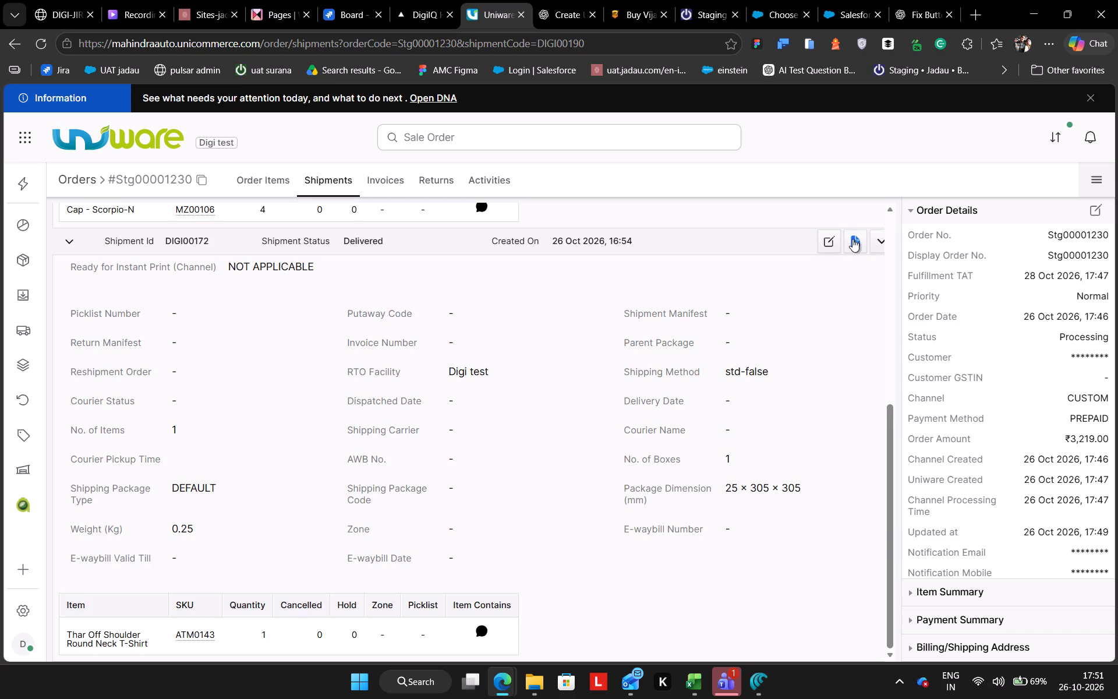
{"action": "left_click", "coordinate": [832, 510]}
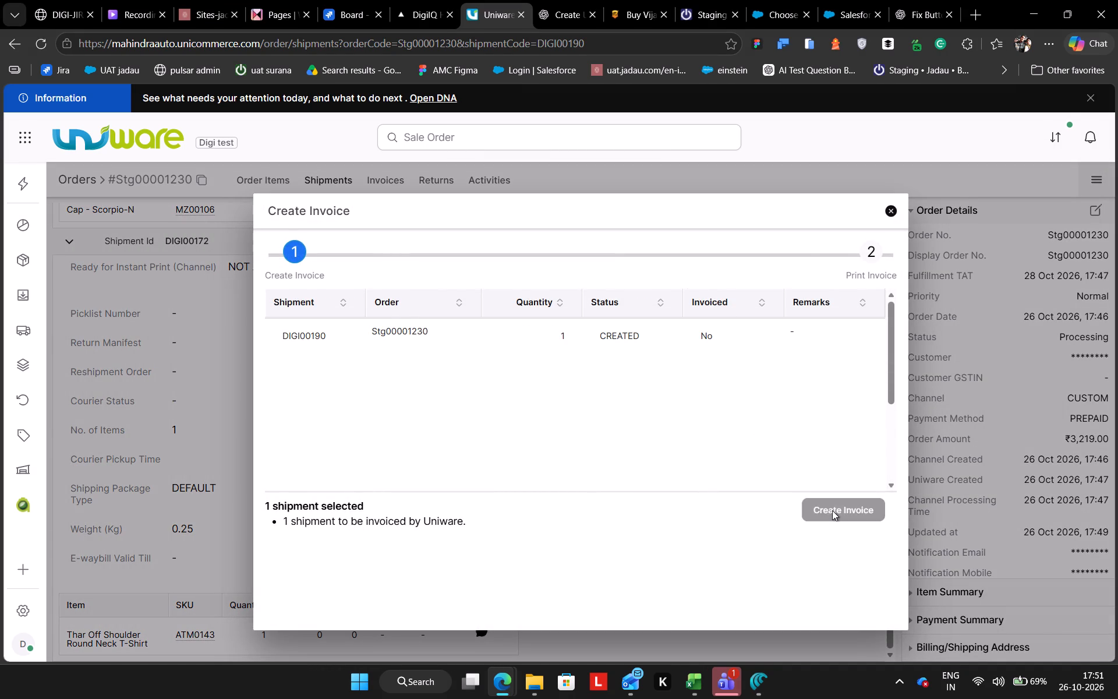
{"action": "left_click", "coordinate": [833, 504]}
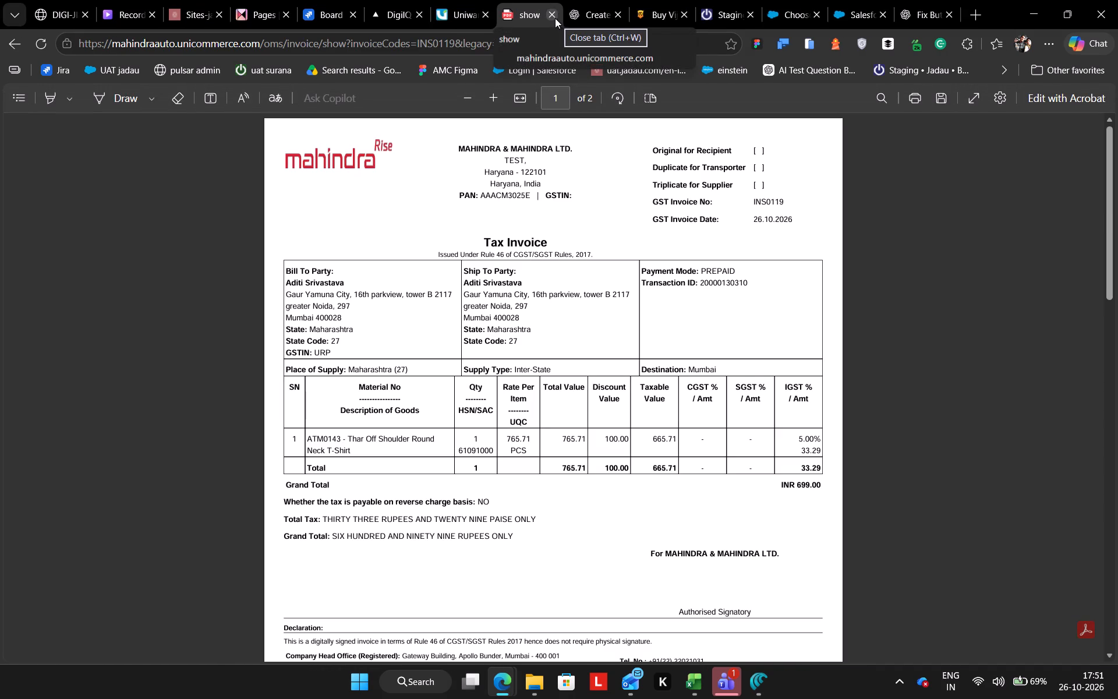
{"action": "left_click", "coordinate": [555, 18]}
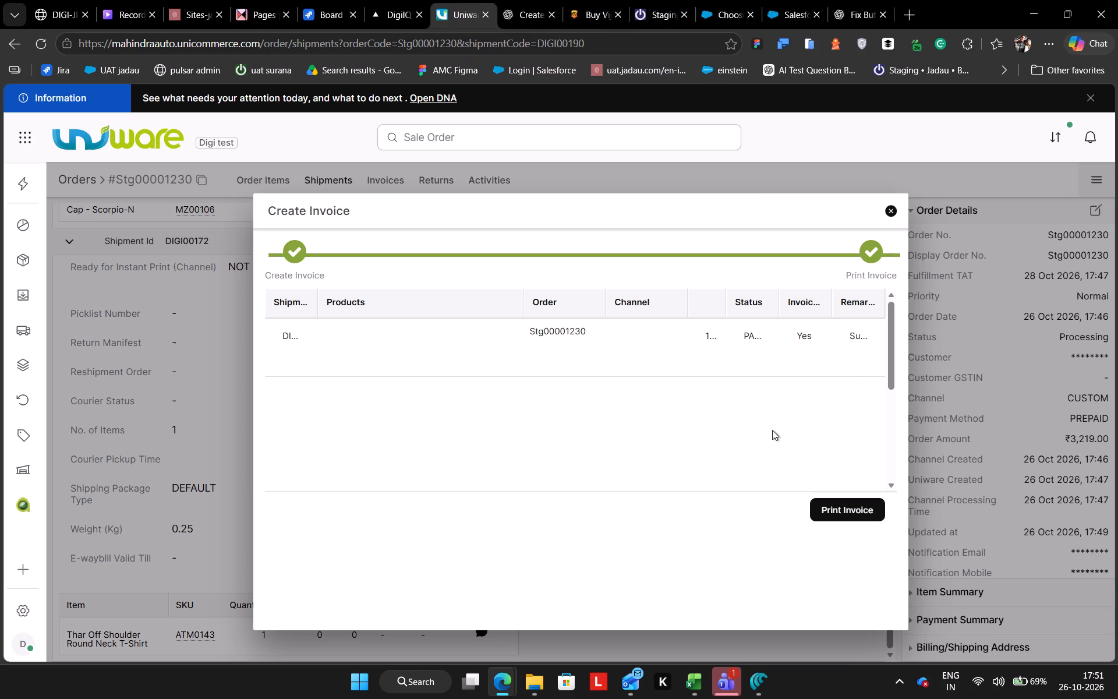
{"action": "left_click", "coordinate": [889, 213]}
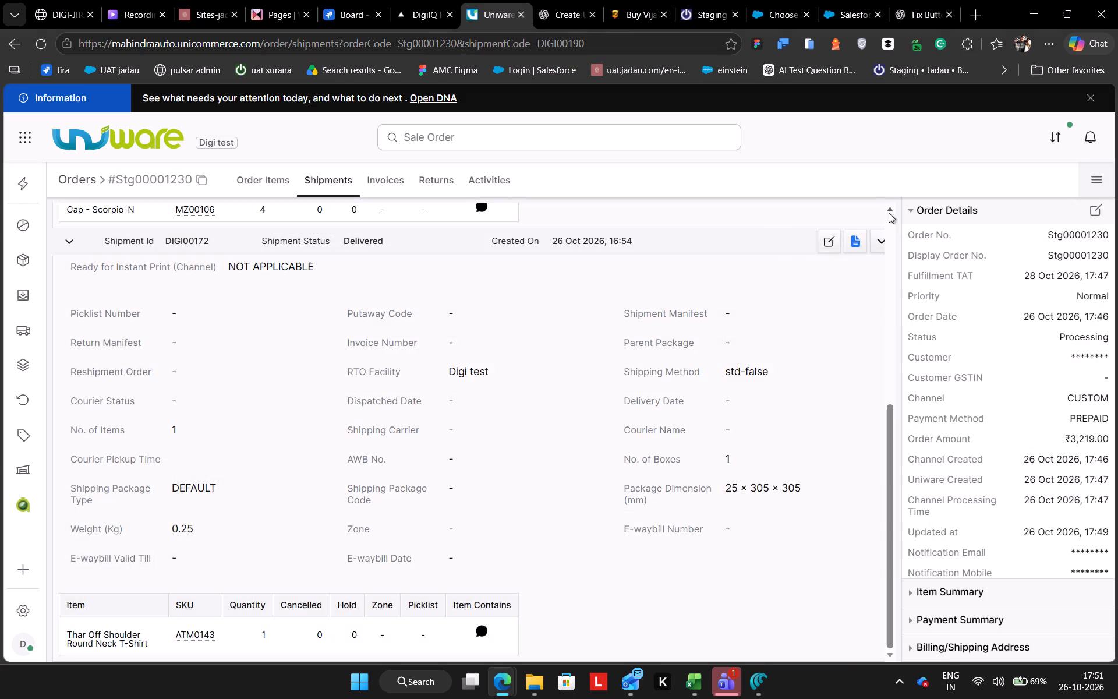
Save the T-shirt shipment with carrier SELF and AWB number 87654678, copying the AWB number to the clipboard.
{"action": "left_click", "coordinate": [779, 241]}
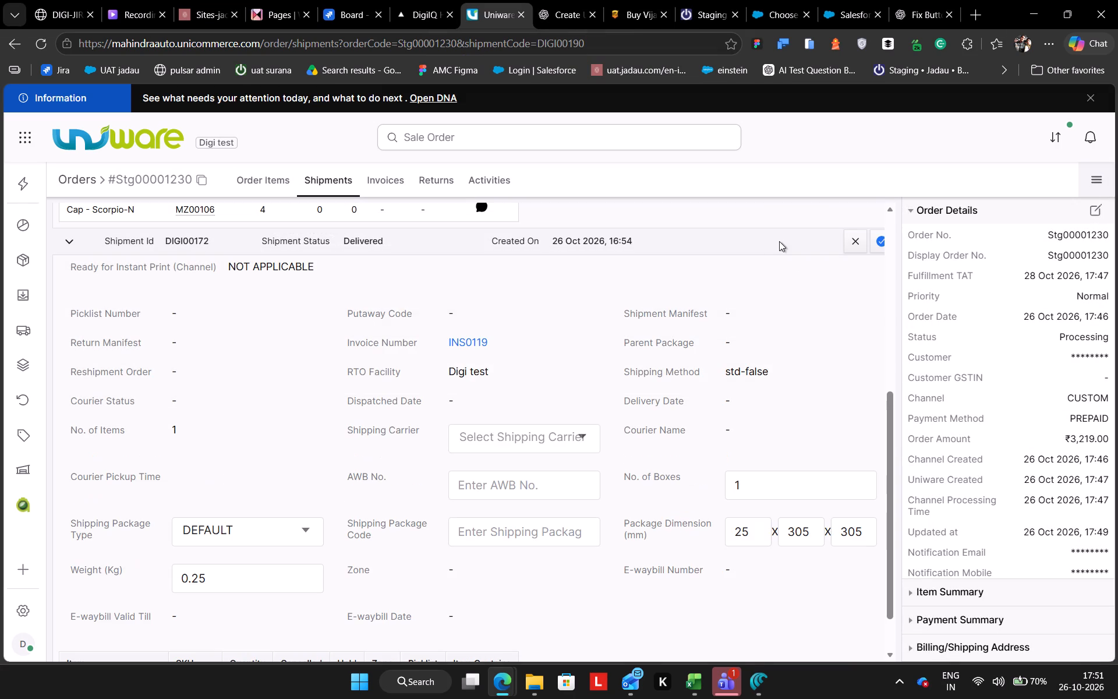
{"action": "left_click", "coordinate": [496, 438]}
{"action": "left_click", "coordinate": [489, 462]}
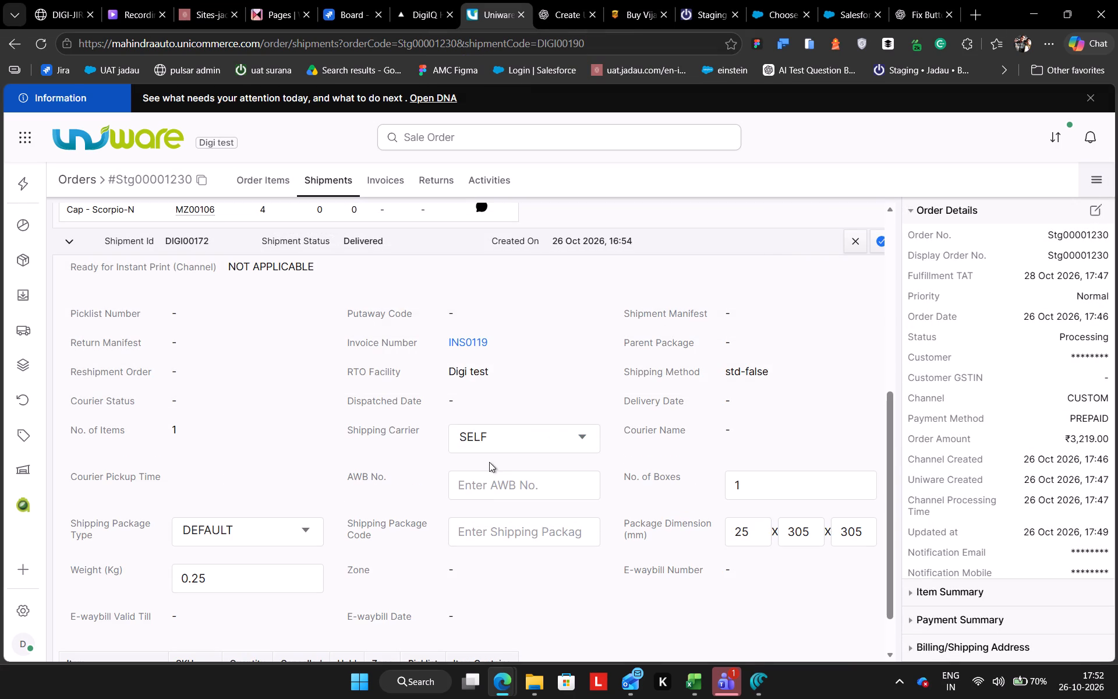
{"action": "left_click", "coordinate": [500, 483]}
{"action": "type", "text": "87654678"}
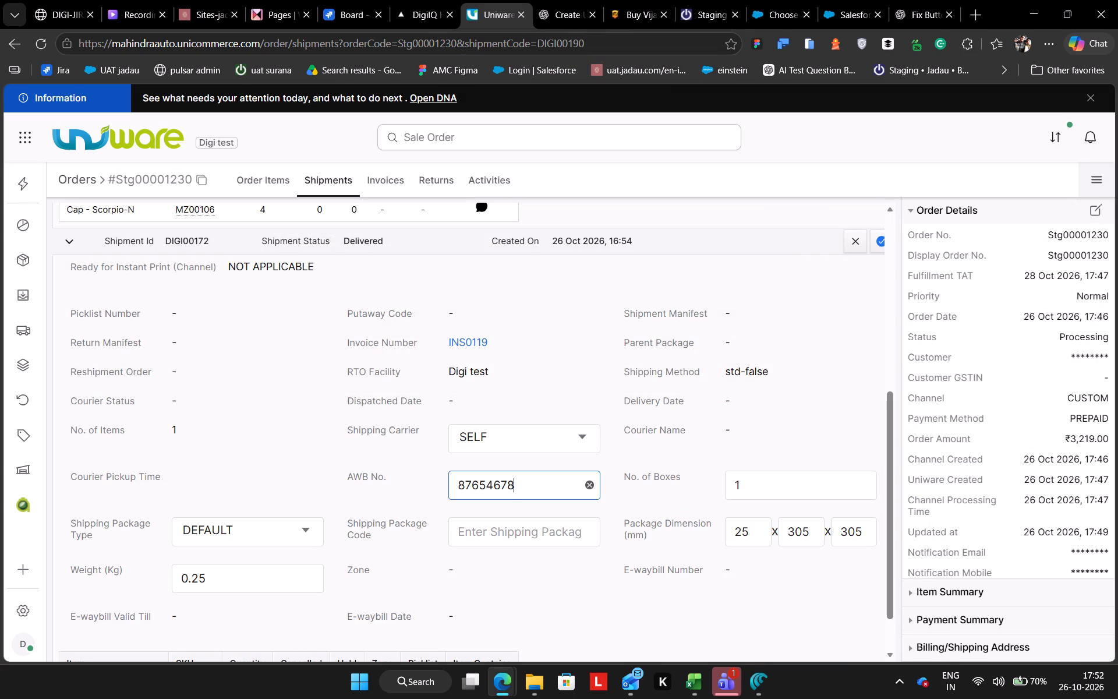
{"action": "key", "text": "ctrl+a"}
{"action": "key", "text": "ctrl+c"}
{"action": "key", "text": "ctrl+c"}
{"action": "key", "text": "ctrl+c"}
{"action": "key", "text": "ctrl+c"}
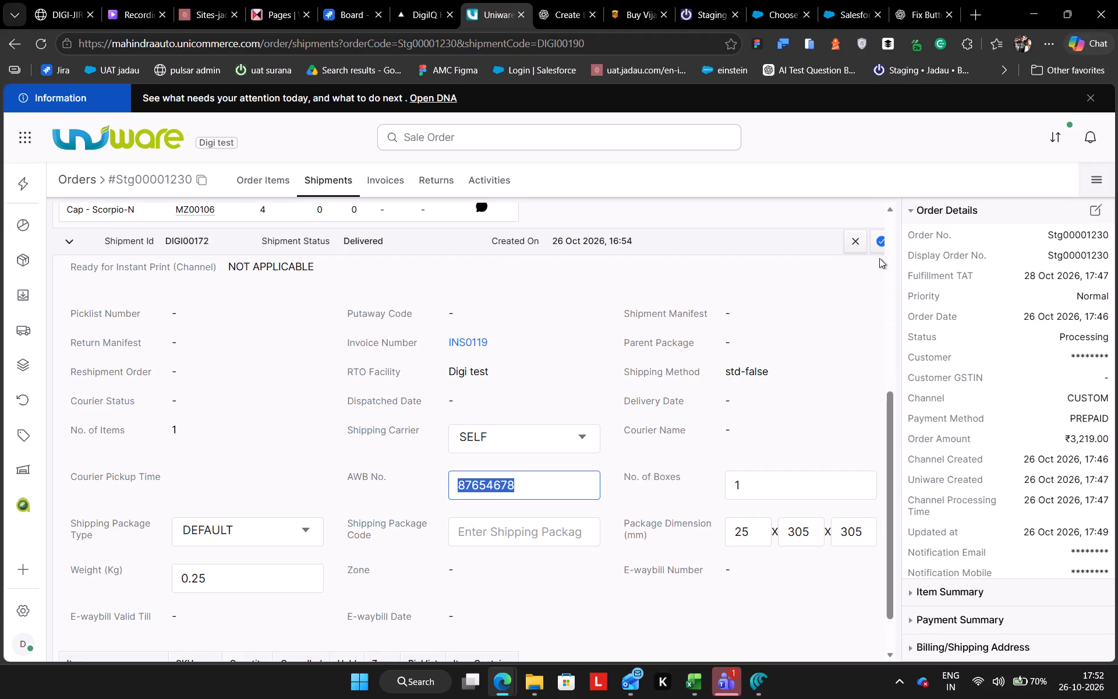
{"action": "left_click", "coordinate": [878, 245]}
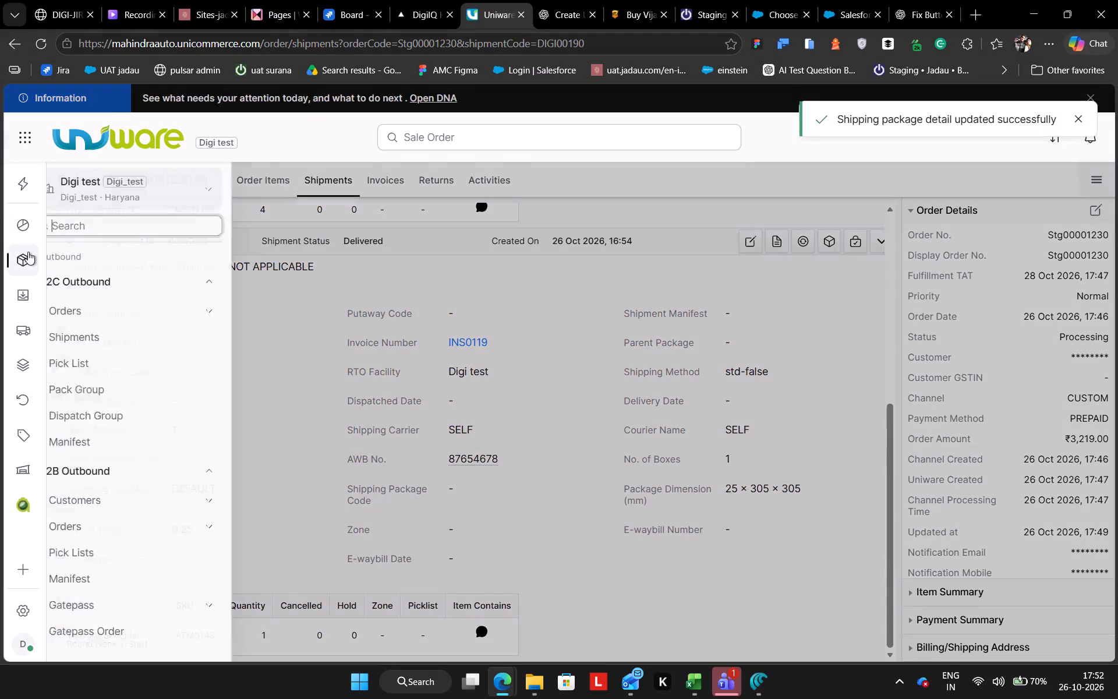
{"action": "type", "text": "mani"}
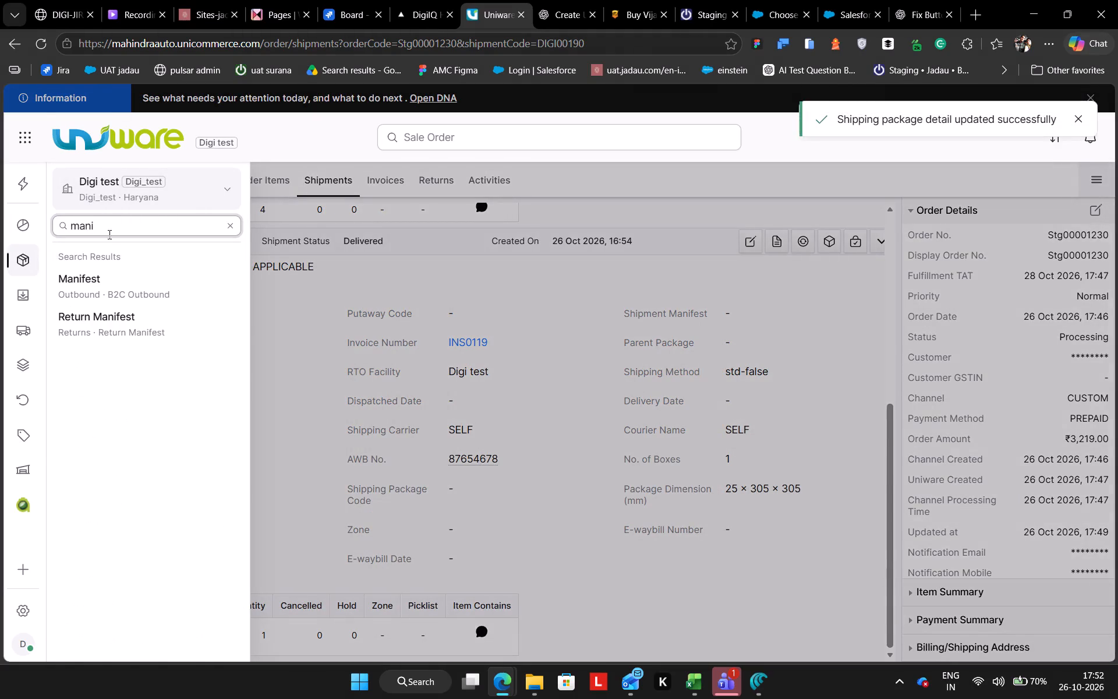
{"action": "left_click", "coordinate": [119, 283]}
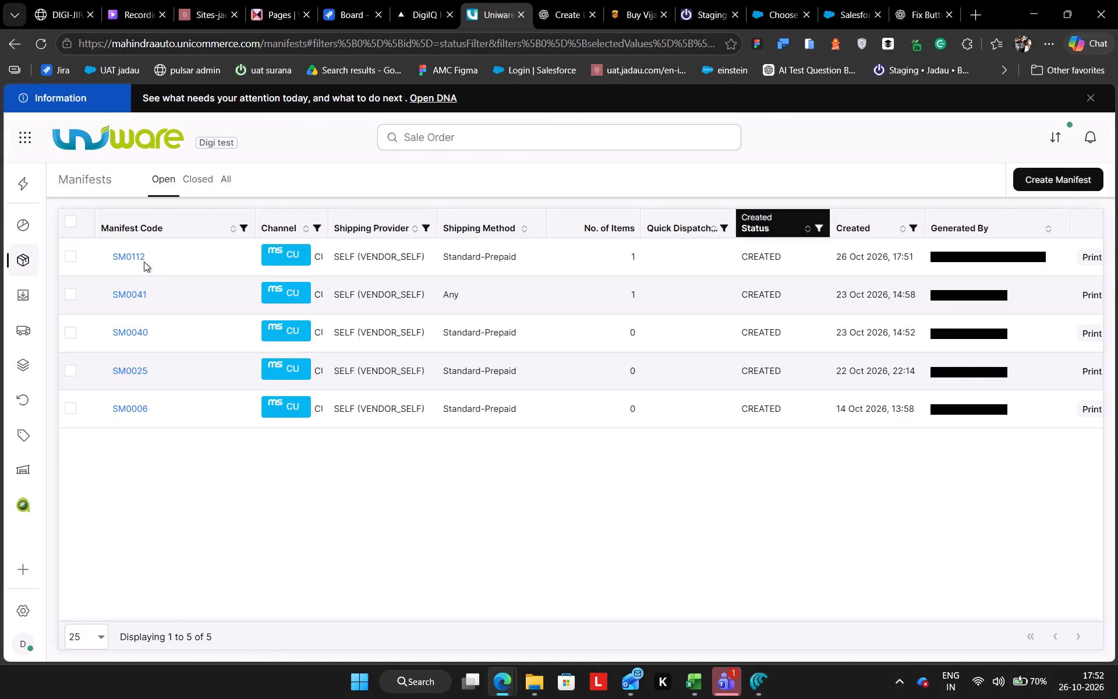
{"action": "left_click", "coordinate": [136, 256]}
{"action": "left_click", "coordinate": [845, 648]}
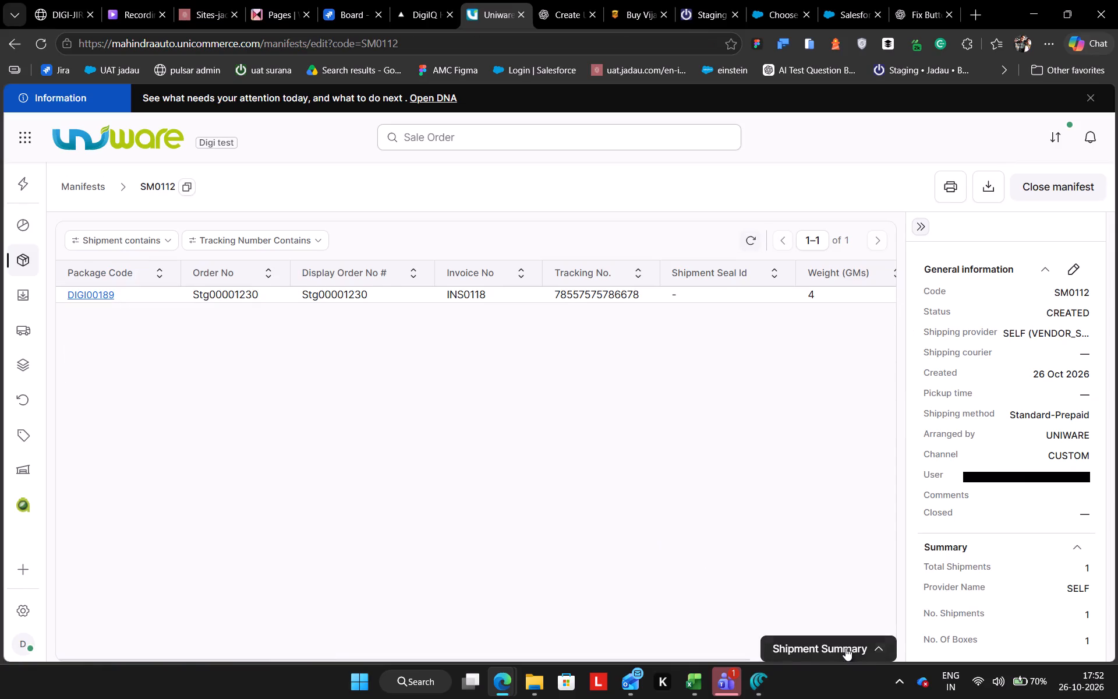
{"action": "left_click", "coordinate": [628, 594]}
{"action": "key", "text": "ctrl+v"}
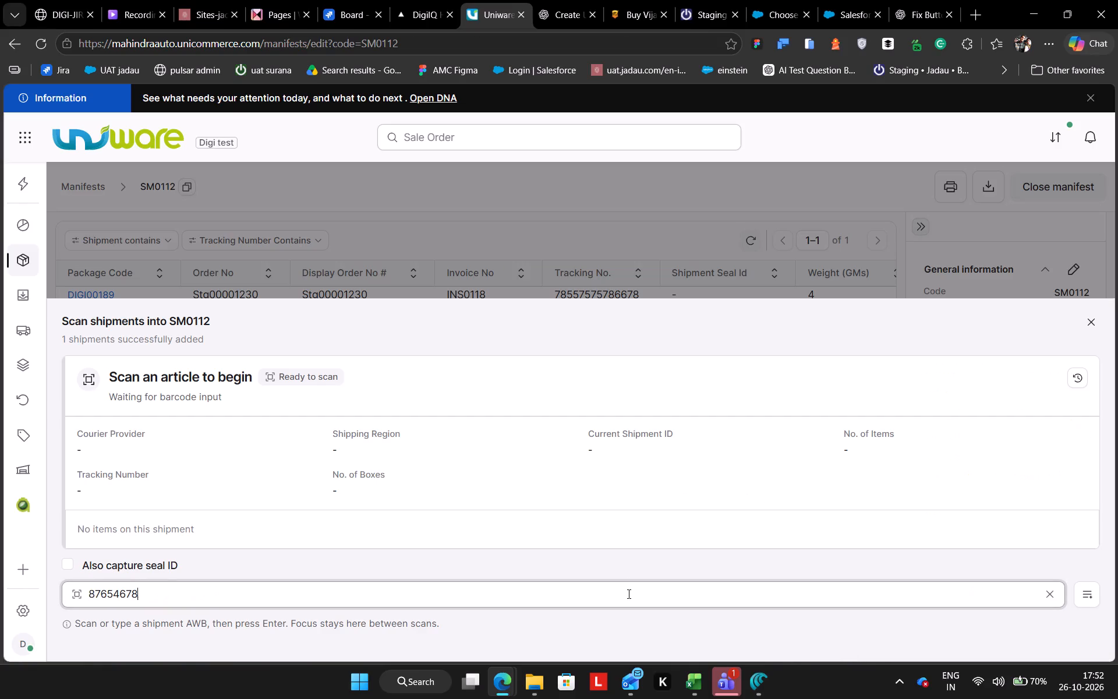
{"action": "key", "text": "Return"}
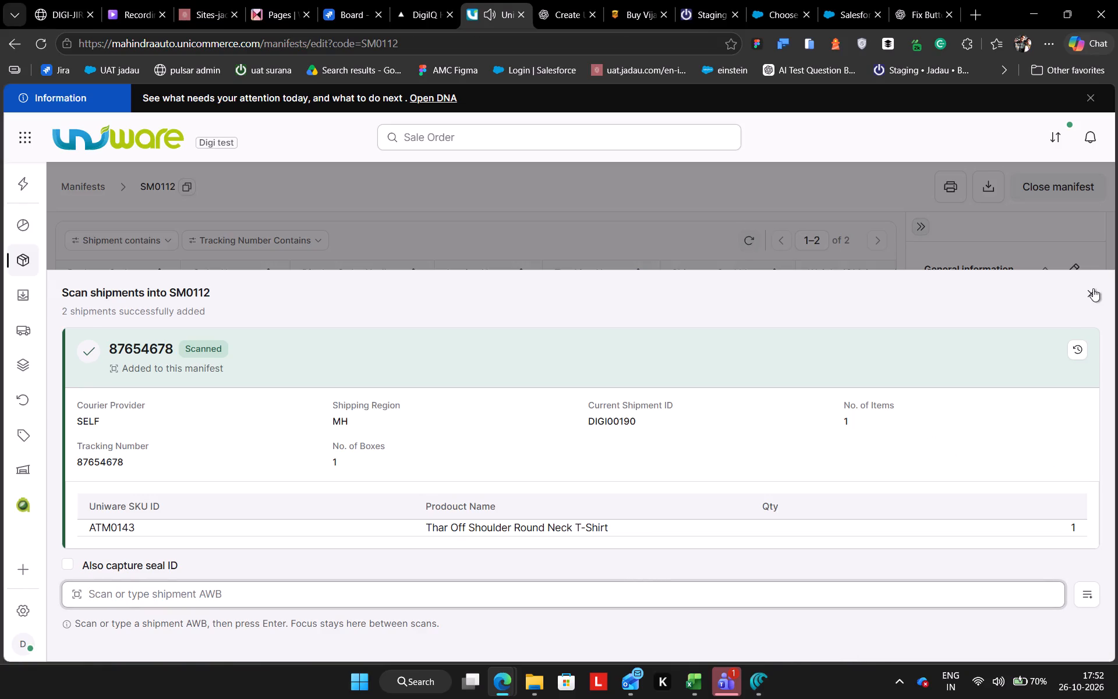
{"action": "left_click", "coordinate": [1093, 288]}
Close manifest SM0112 and confirm the closure.
{"action": "left_click", "coordinate": [1046, 183]}
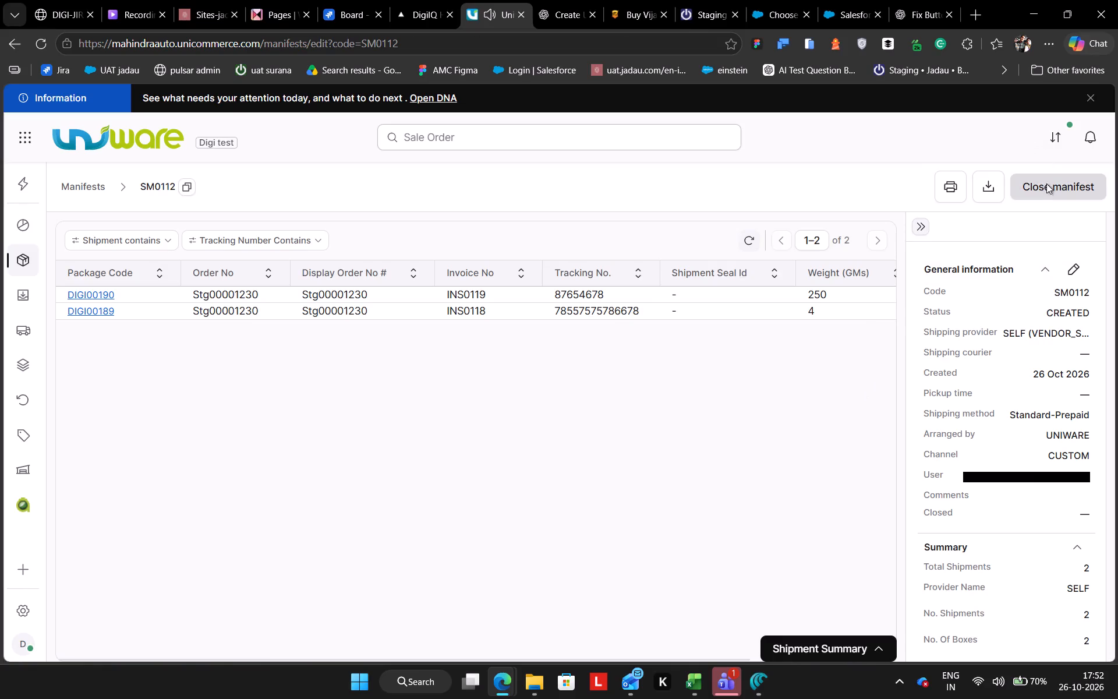
{"action": "left_click", "coordinate": [658, 426]}
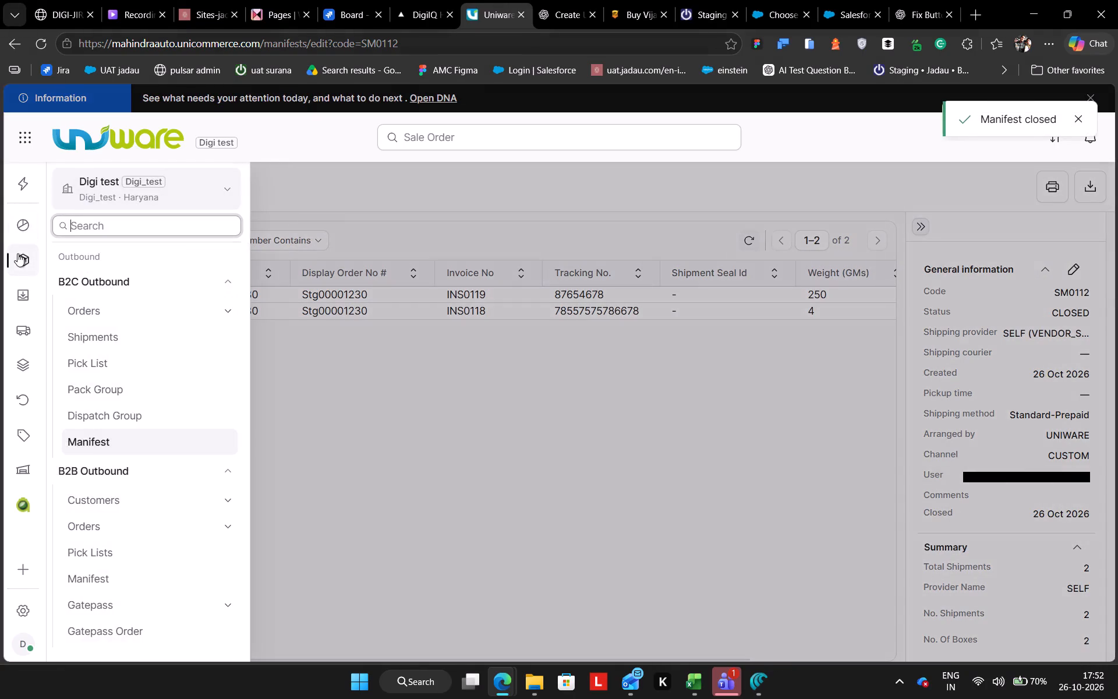
{"action": "left_click", "coordinate": [100, 306]}
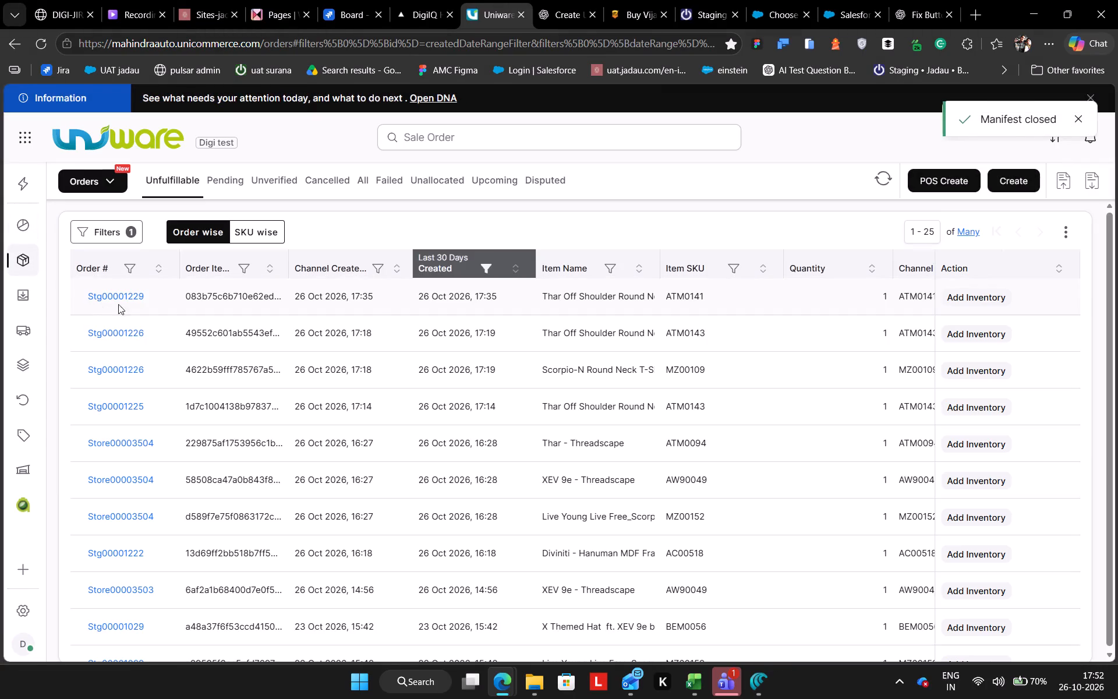
{"action": "left_click", "coordinate": [360, 185]}
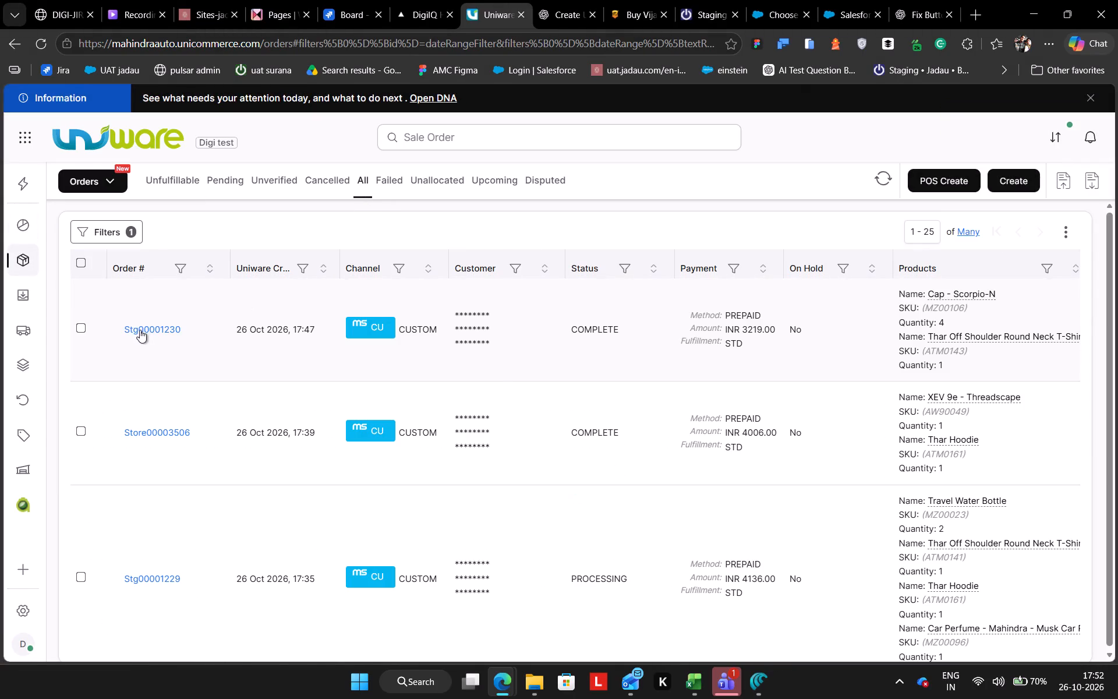
{"action": "left_click", "coordinate": [141, 327]}
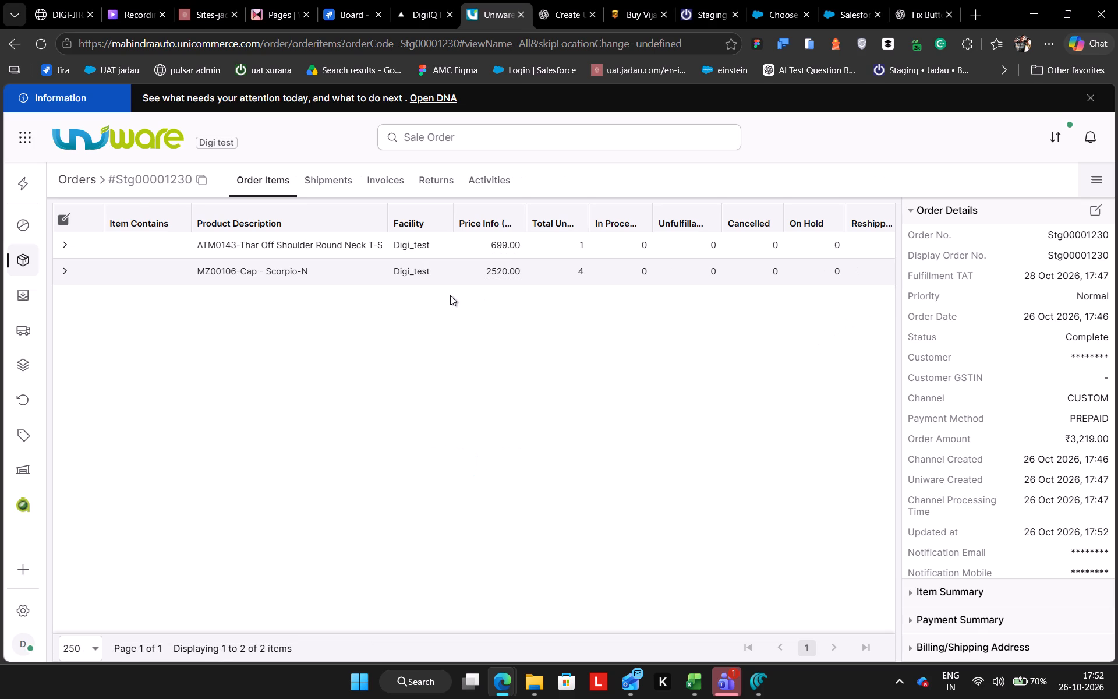
{"action": "left_click", "coordinate": [66, 269]}
{"action": "left_click", "coordinate": [717, 330]}
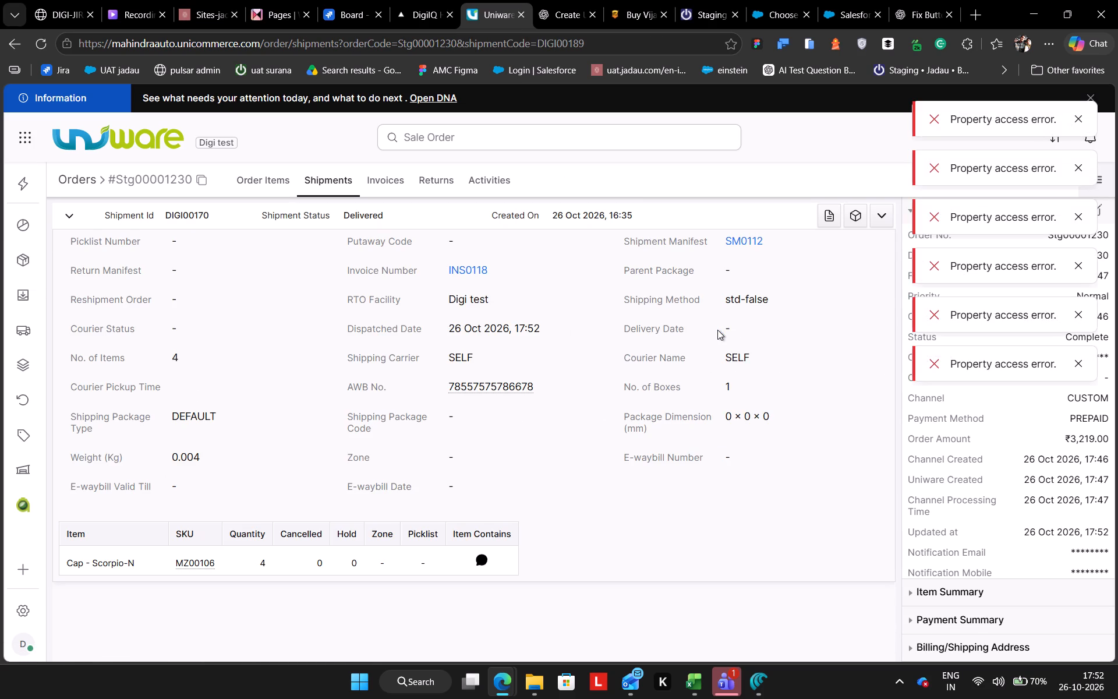
{"action": "scroll", "coordinate": [353, 490], "scroll_direction": "down", "scroll_amount": 3}
{"action": "scroll", "coordinate": [353, 490], "scroll_direction": "up", "scroll_amount": 5}
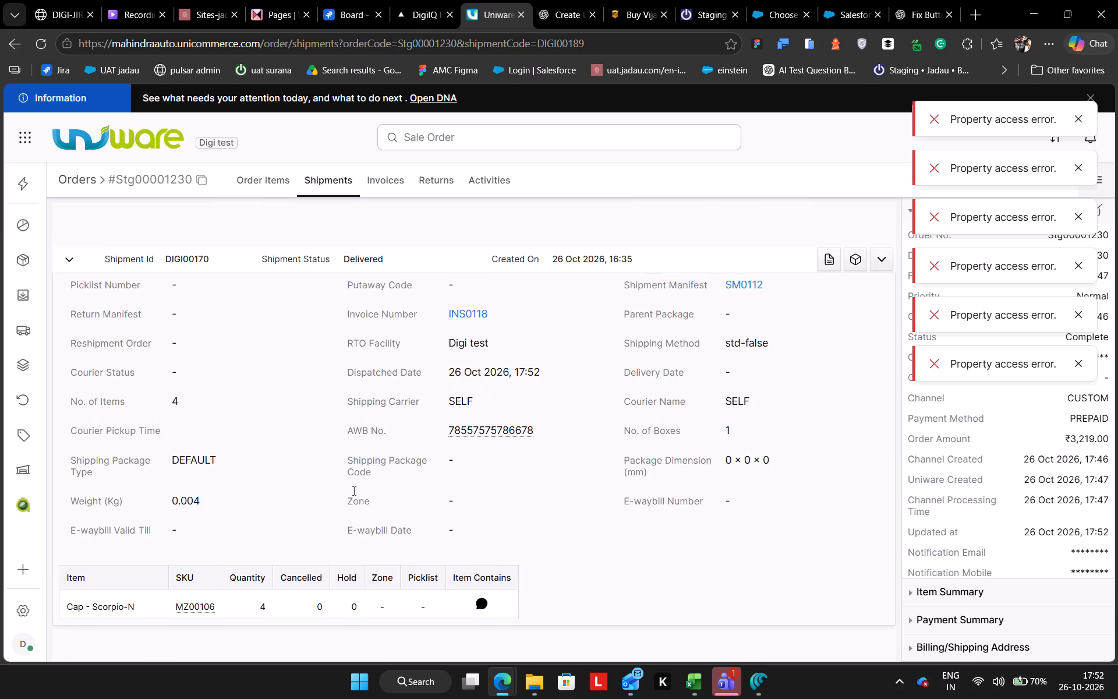
{"action": "left_click", "coordinate": [252, 183]}
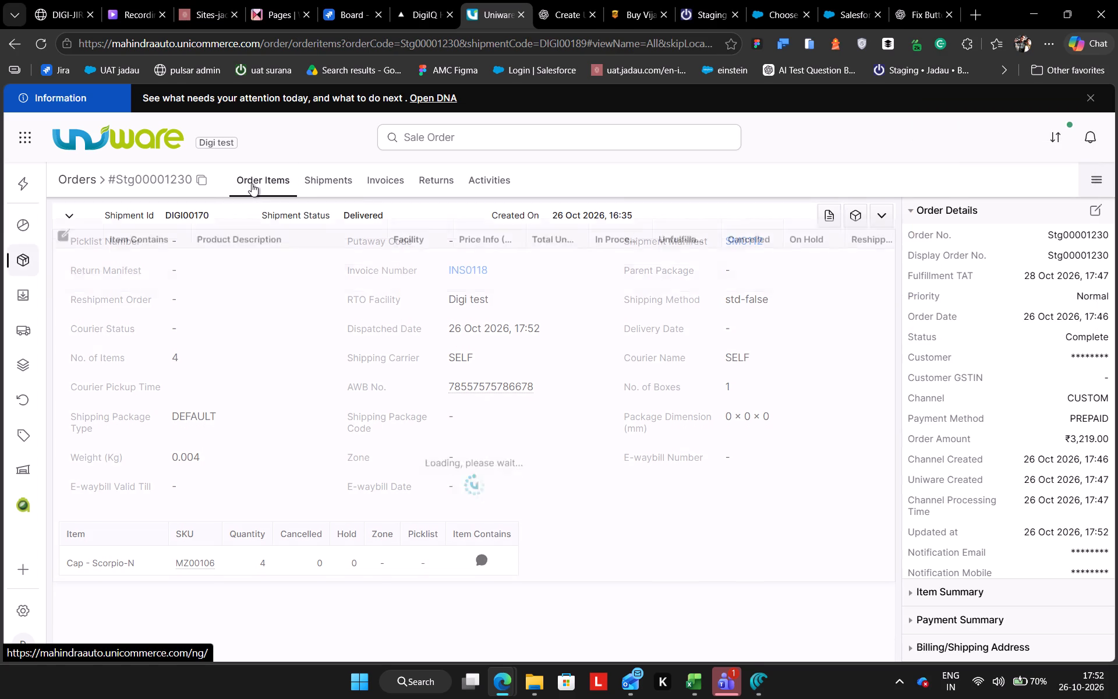
{"action": "left_click", "coordinate": [346, 181]}
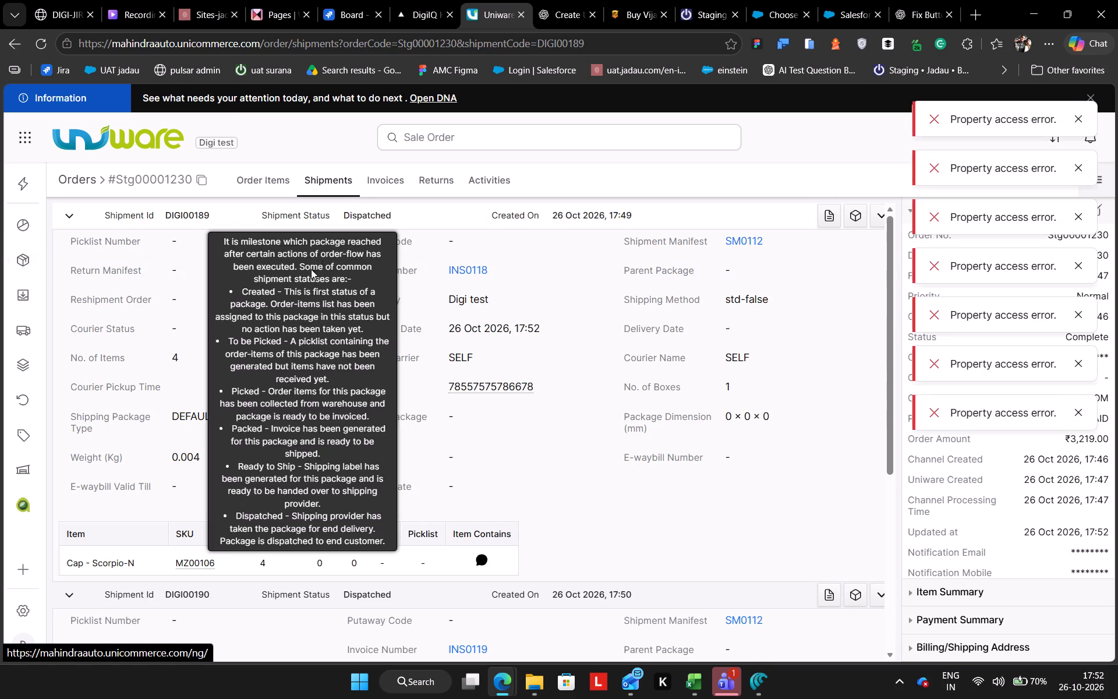
{"action": "left_click", "coordinate": [779, 396]}
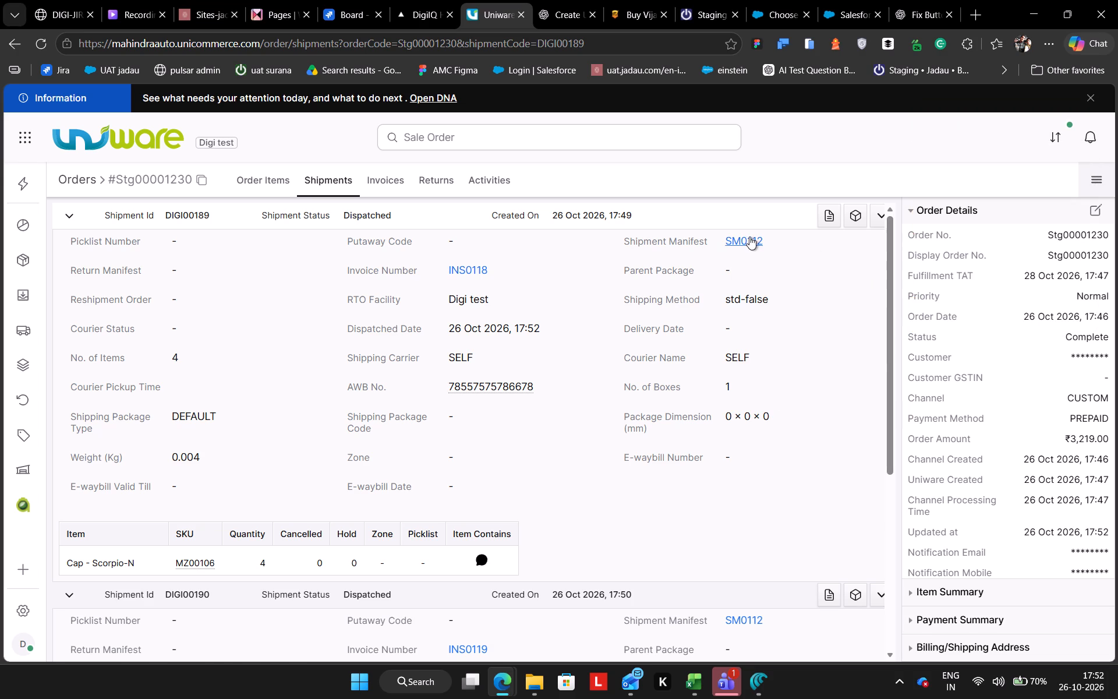
Update the tracking status of the Cap - Scorpio-N shipment to OUT_FOR_DELIVERY, dated 26/10/2026.
{"action": "left_click", "coordinate": [884, 217]}
{"action": "left_click", "coordinate": [800, 248]}
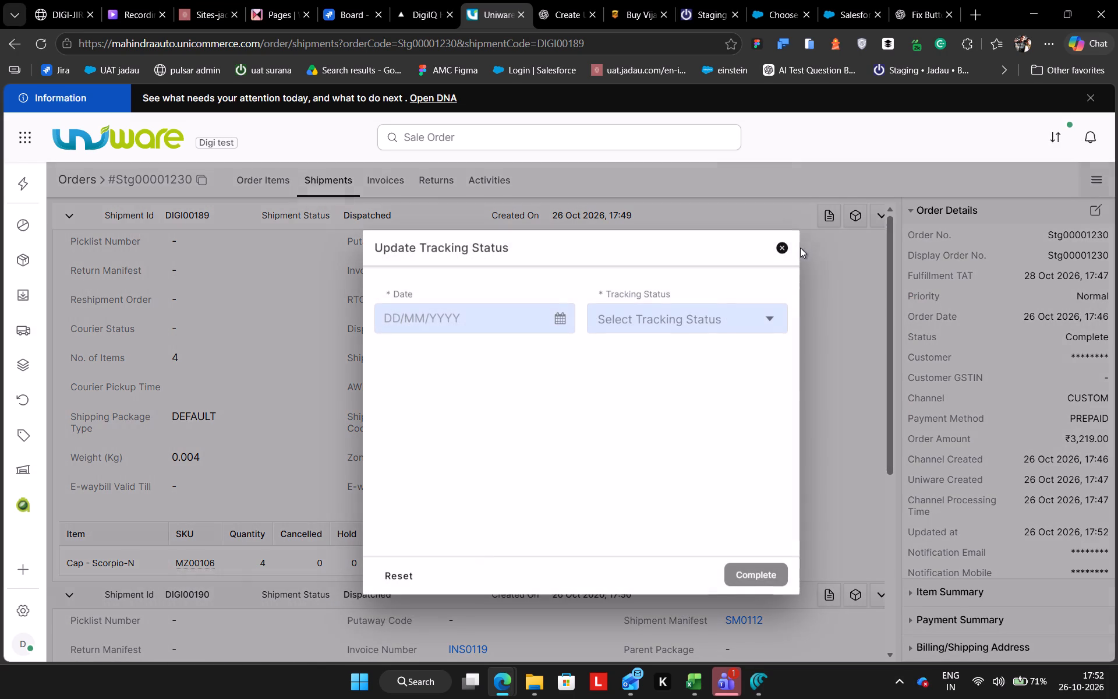
{"action": "left_click", "coordinate": [516, 324]}
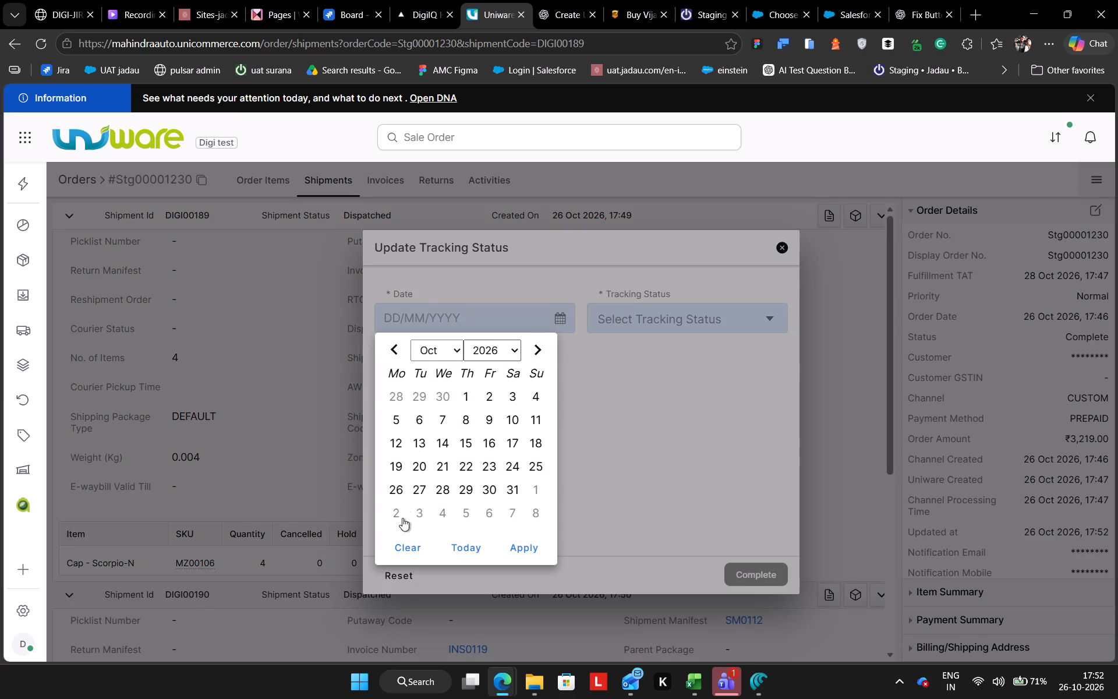
{"action": "left_click", "coordinate": [401, 484]}
{"action": "left_click", "coordinate": [669, 326]}
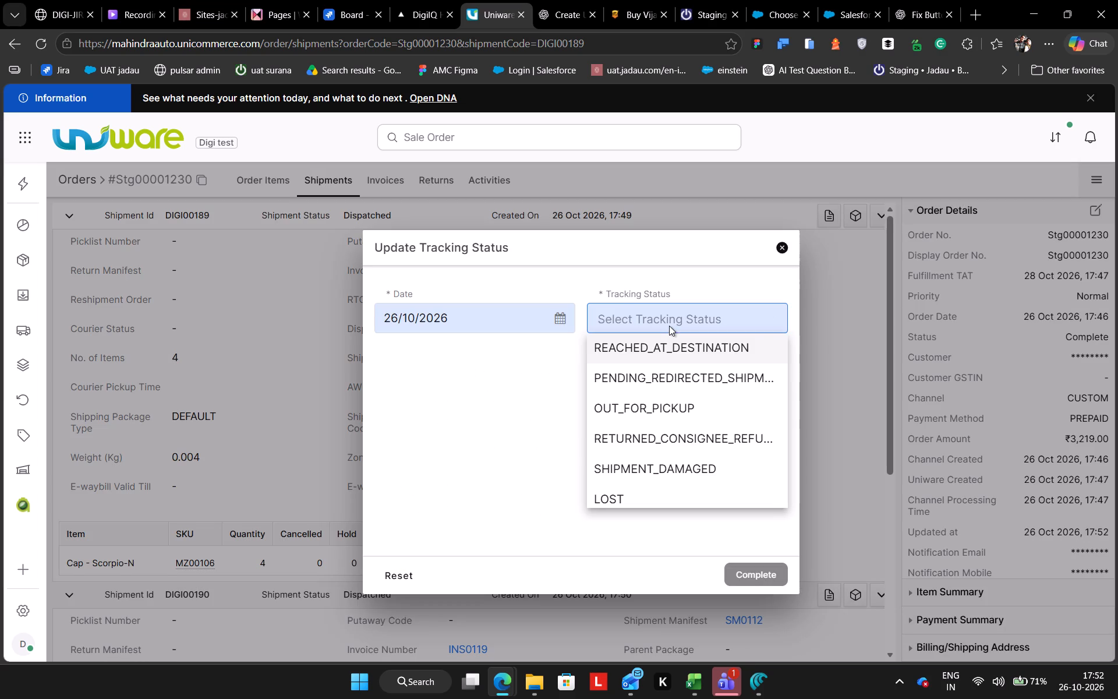
{"action": "scroll", "coordinate": [646, 423], "scroll_direction": "down", "scroll_amount": 4}
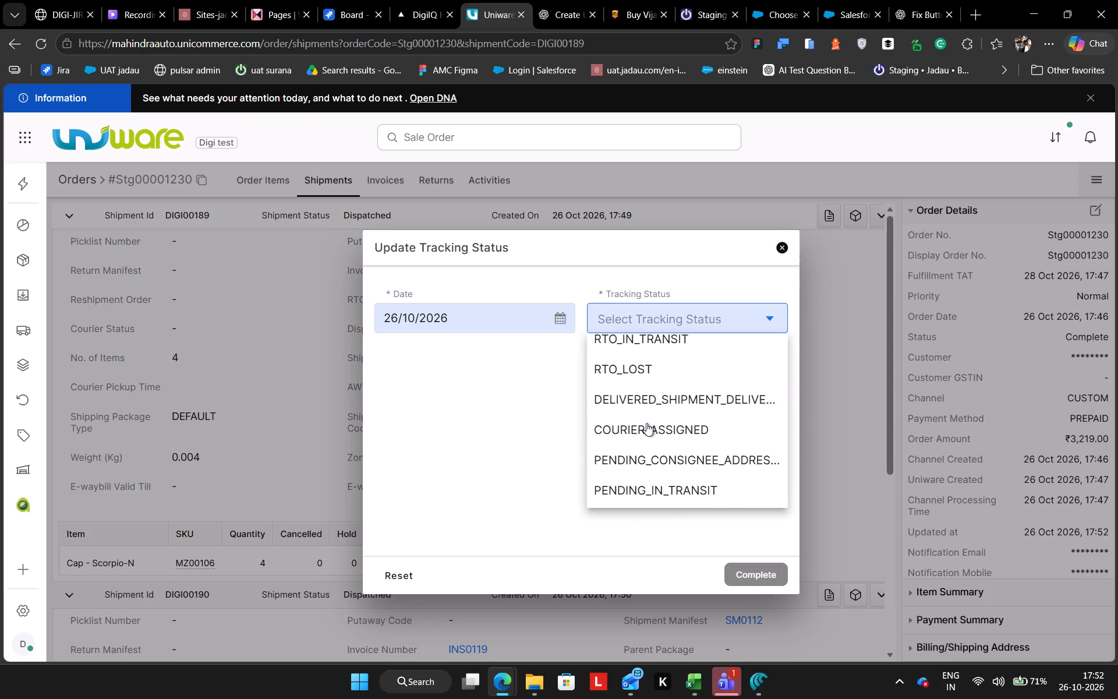
{"action": "scroll", "coordinate": [646, 423], "scroll_direction": "down", "scroll_amount": 6}
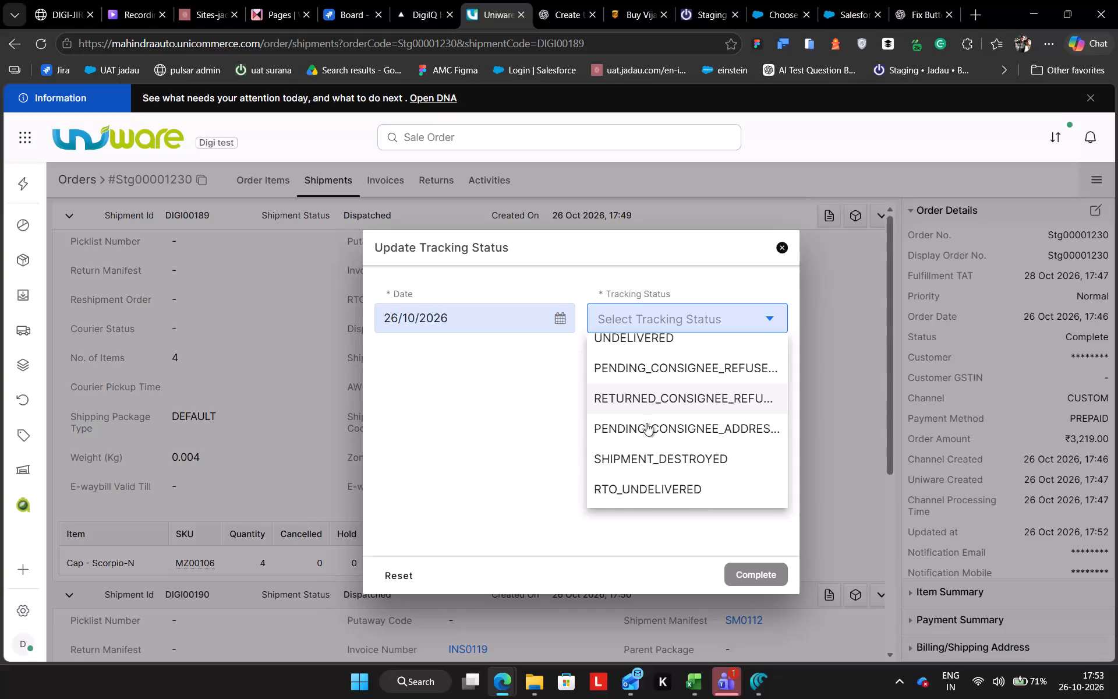
{"action": "scroll", "coordinate": [646, 423], "scroll_direction": "down", "scroll_amount": 3}
{"action": "scroll", "coordinate": [646, 423], "scroll_direction": "up", "scroll_amount": 1}
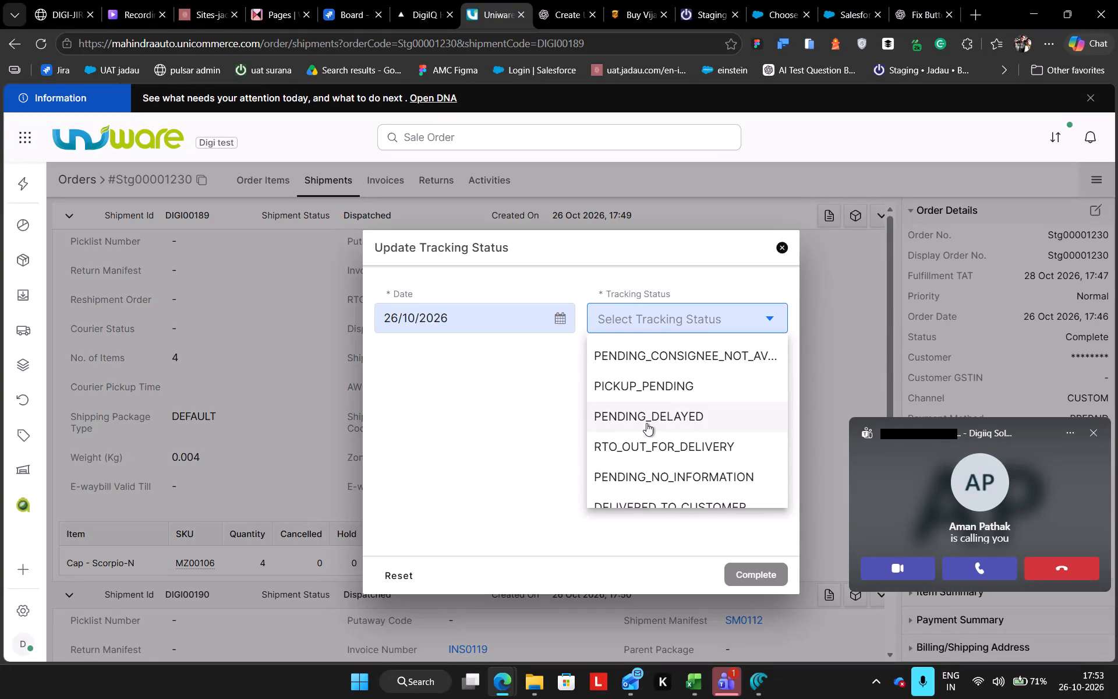
{"action": "scroll", "coordinate": [646, 423], "scroll_direction": "up", "scroll_amount": 2}
{"action": "left_click", "coordinate": [646, 423]}
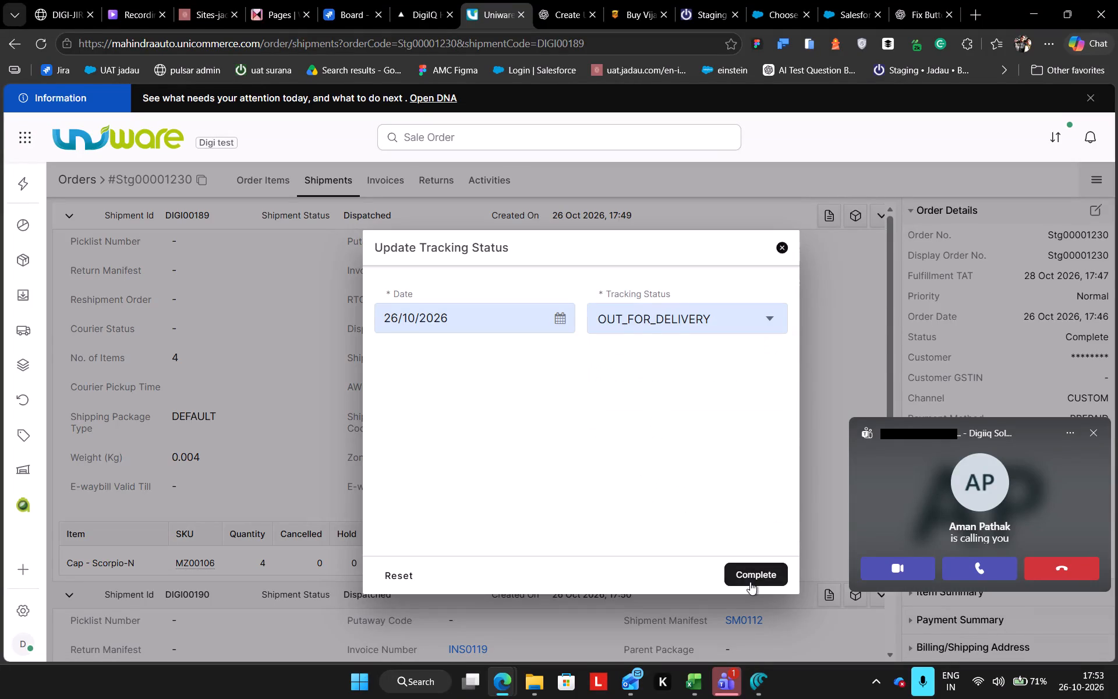
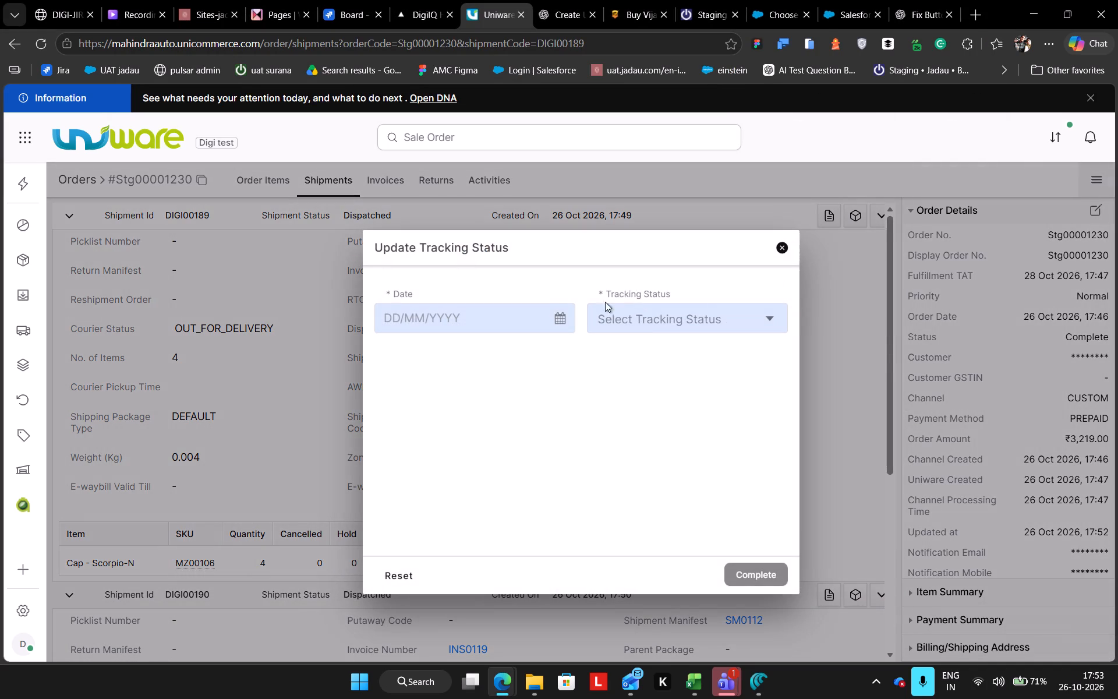
Update the tracking status of the Cap - Scorpio-N shipment to DELIVERED_TO_CUSTOMER, dated 26/10/2026.
{"action": "left_click", "coordinate": [535, 315]}
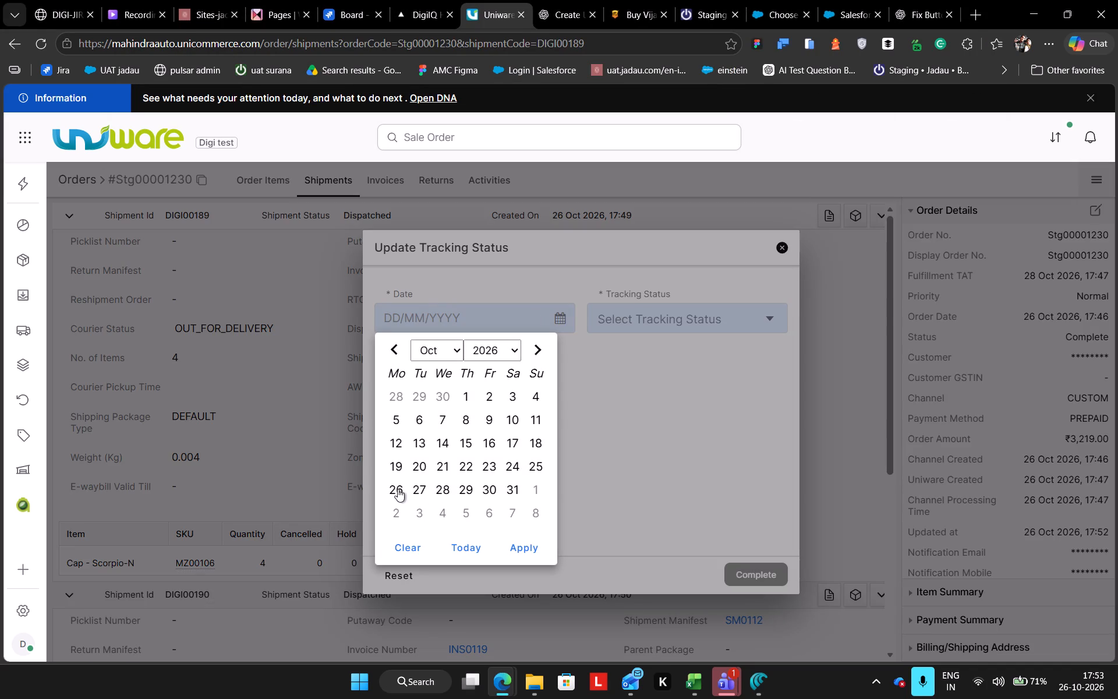
{"action": "left_click", "coordinate": [398, 489]}
{"action": "left_click", "coordinate": [668, 317]}
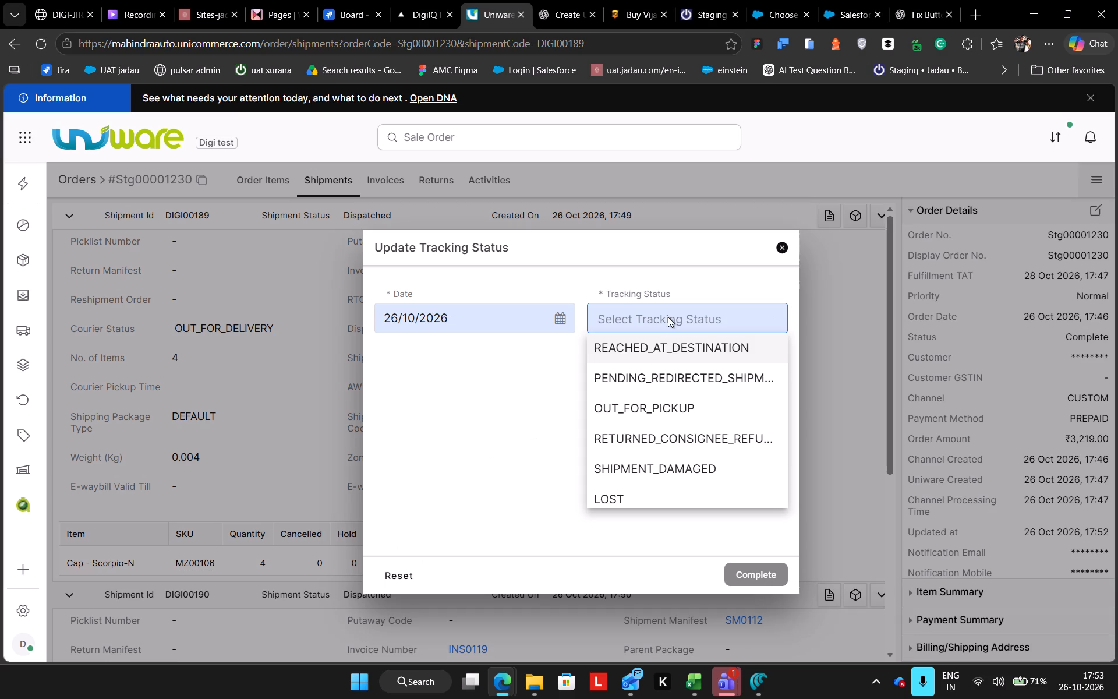
{"action": "scroll", "coordinate": [662, 386], "scroll_direction": "down", "scroll_amount": 3}
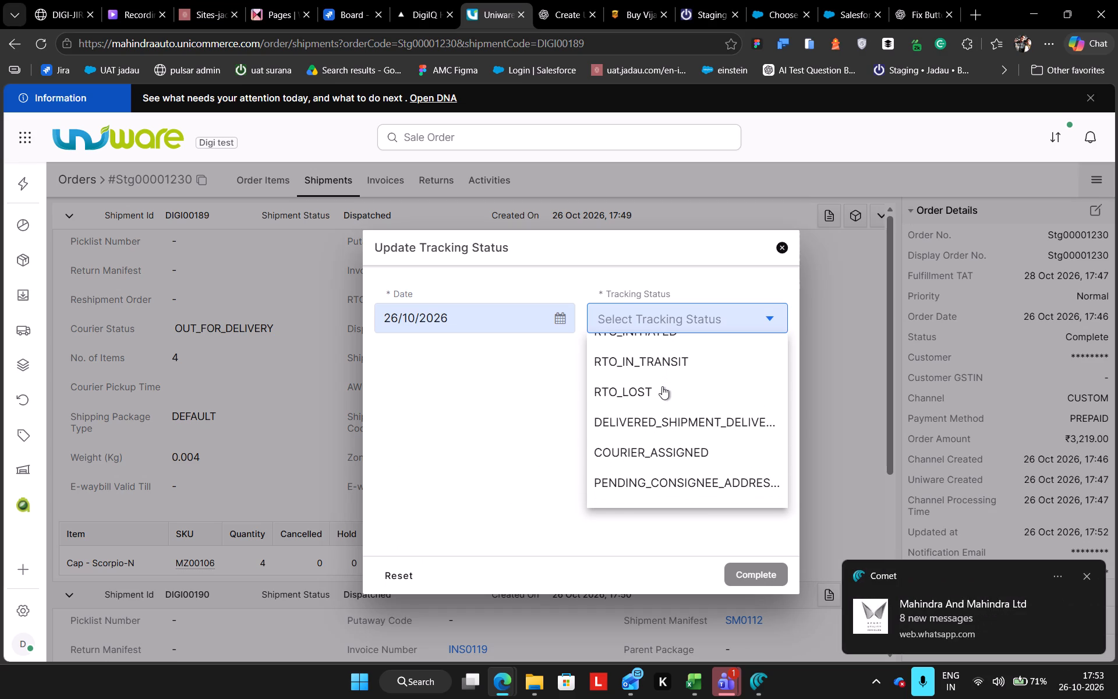
{"action": "scroll", "coordinate": [662, 386], "scroll_direction": "down", "scroll_amount": 5}
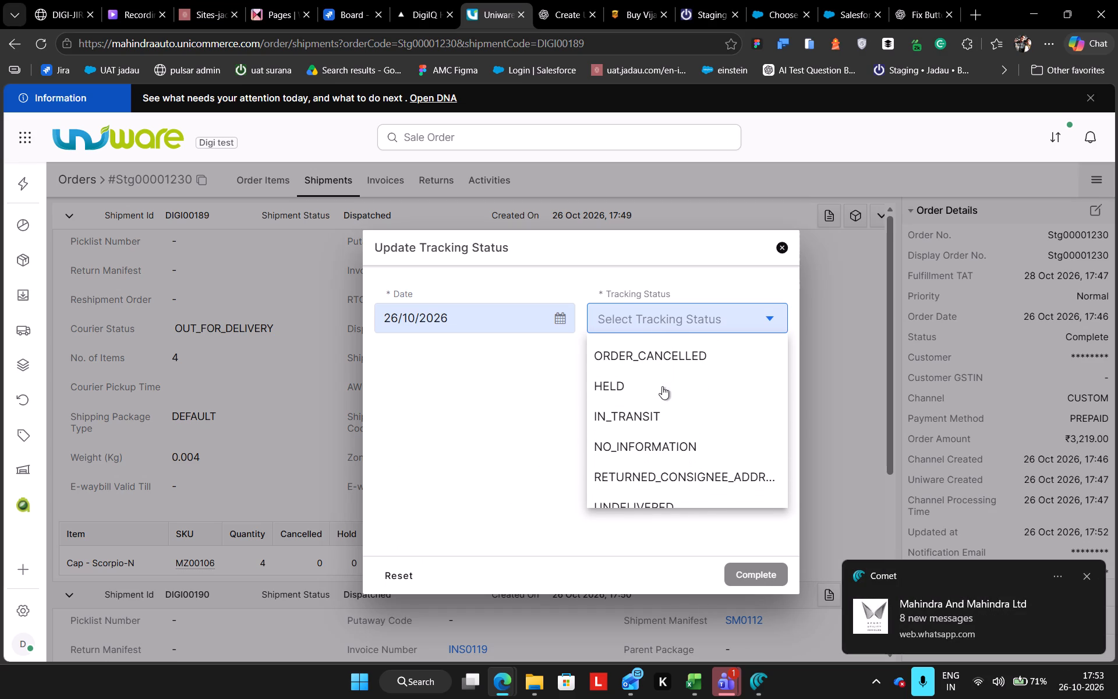
{"action": "scroll", "coordinate": [662, 386], "scroll_direction": "down", "scroll_amount": 3}
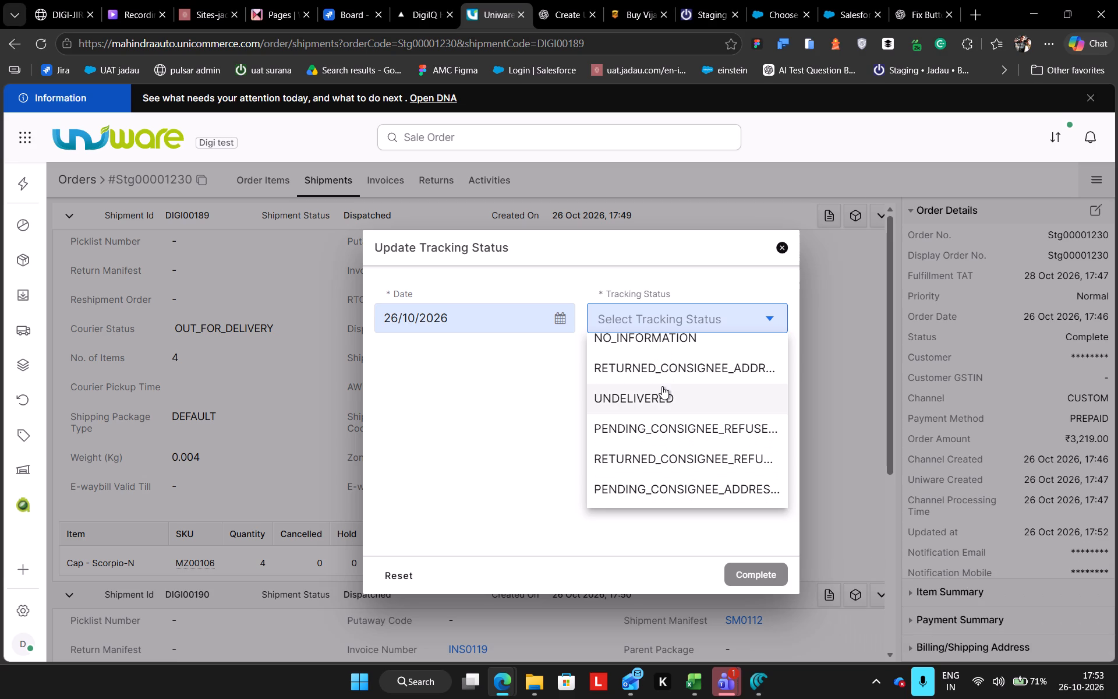
{"action": "scroll", "coordinate": [662, 386], "scroll_direction": "down", "scroll_amount": 2}
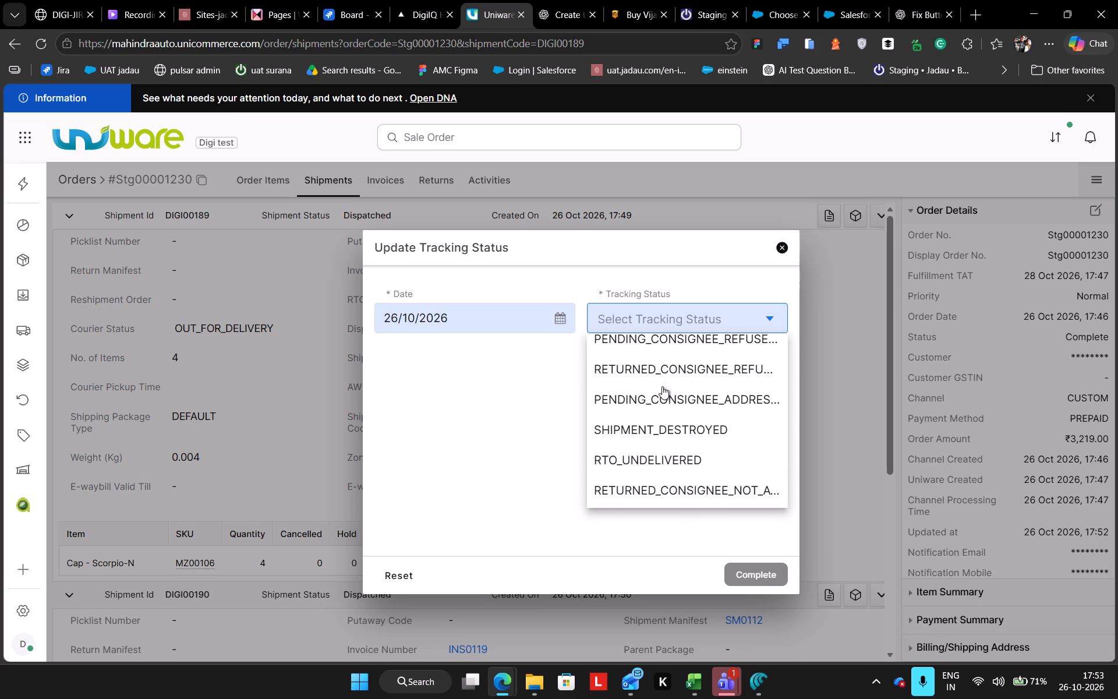
{"action": "scroll", "coordinate": [662, 386], "scroll_direction": "down", "scroll_amount": 4}
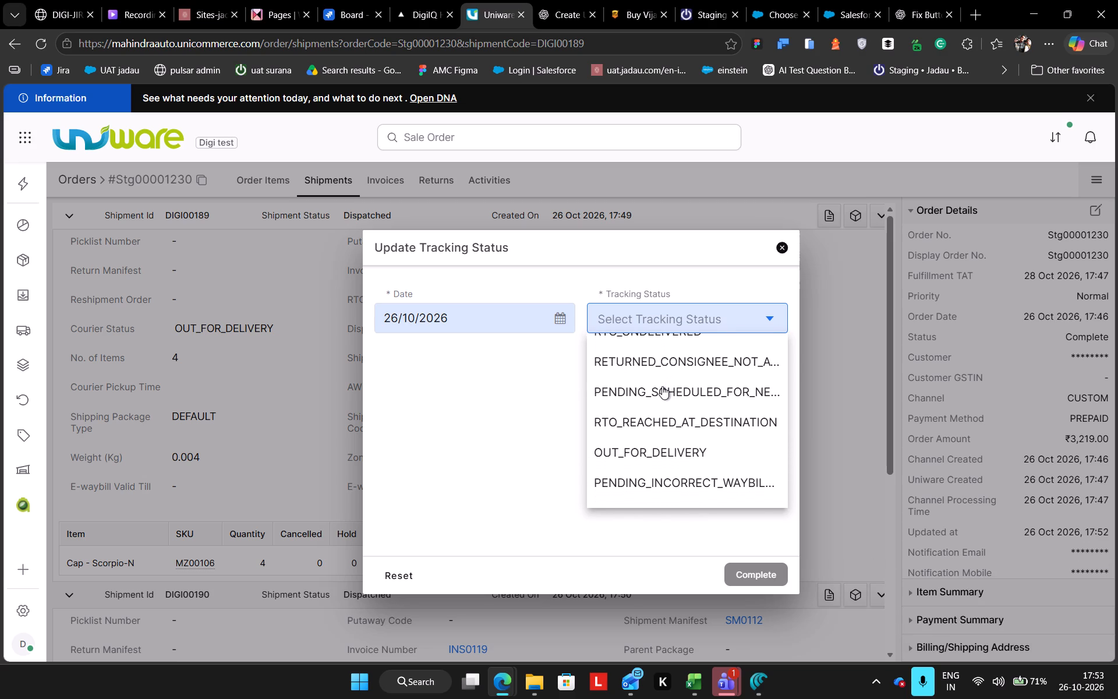
{"action": "scroll", "coordinate": [668, 444], "scroll_direction": "down", "scroll_amount": 2}
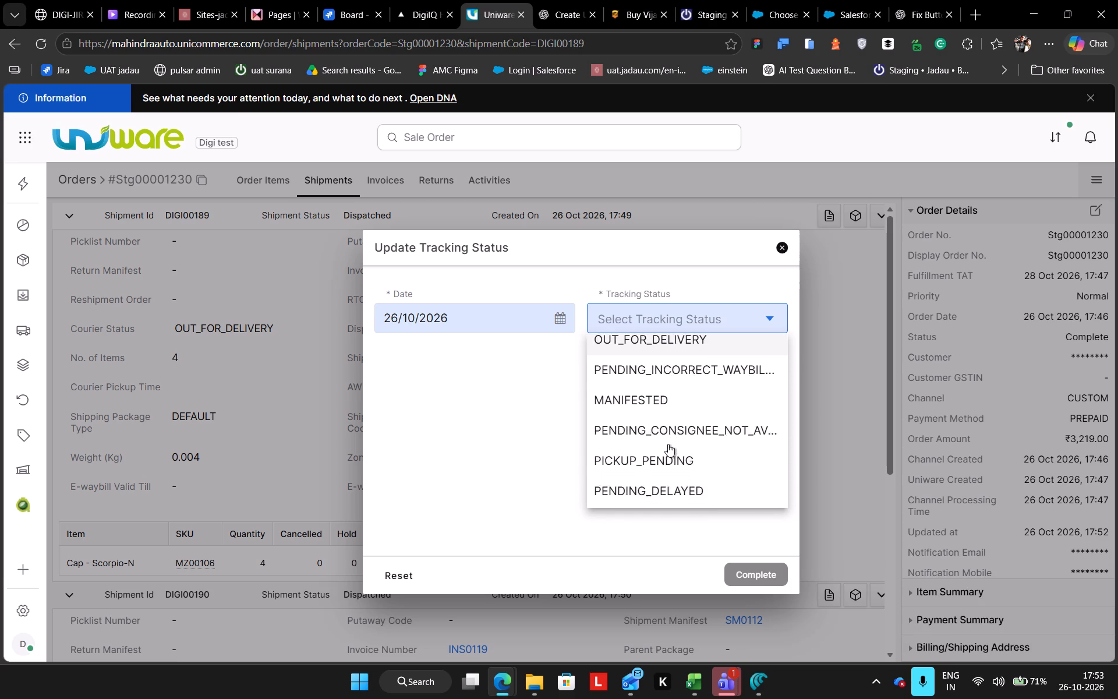
{"action": "scroll", "coordinate": [668, 444], "scroll_direction": "down", "scroll_amount": 2}
{"action": "scroll", "coordinate": [668, 444], "scroll_direction": "up", "scroll_amount": 4}
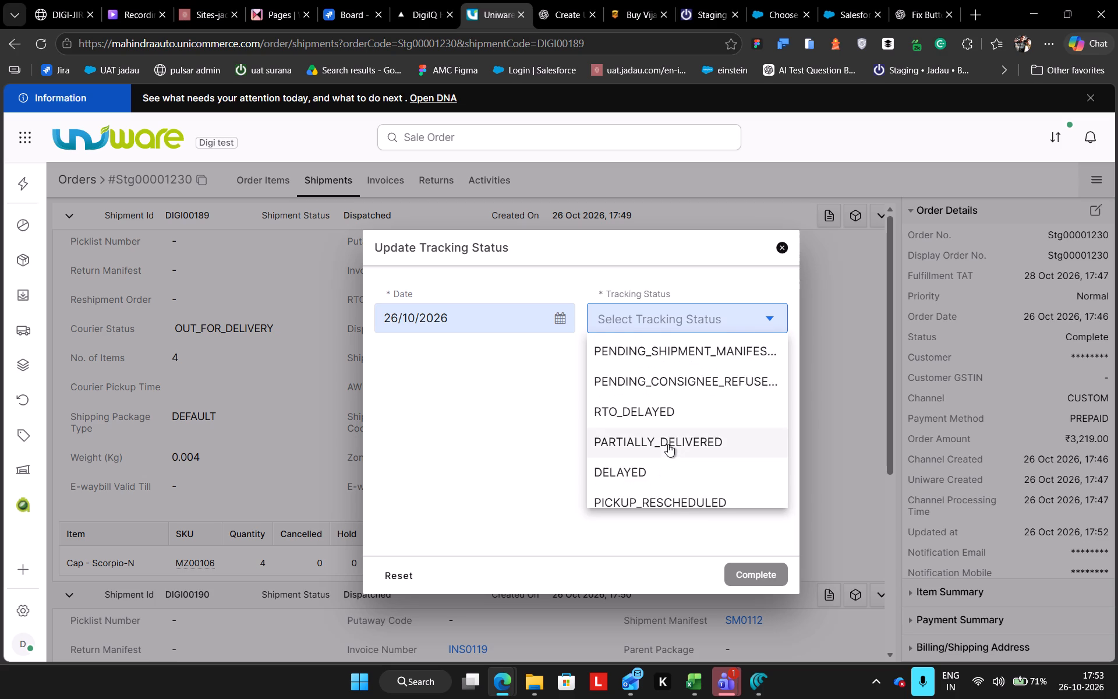
{"action": "scroll", "coordinate": [668, 444], "scroll_direction": "up", "scroll_amount": 4}
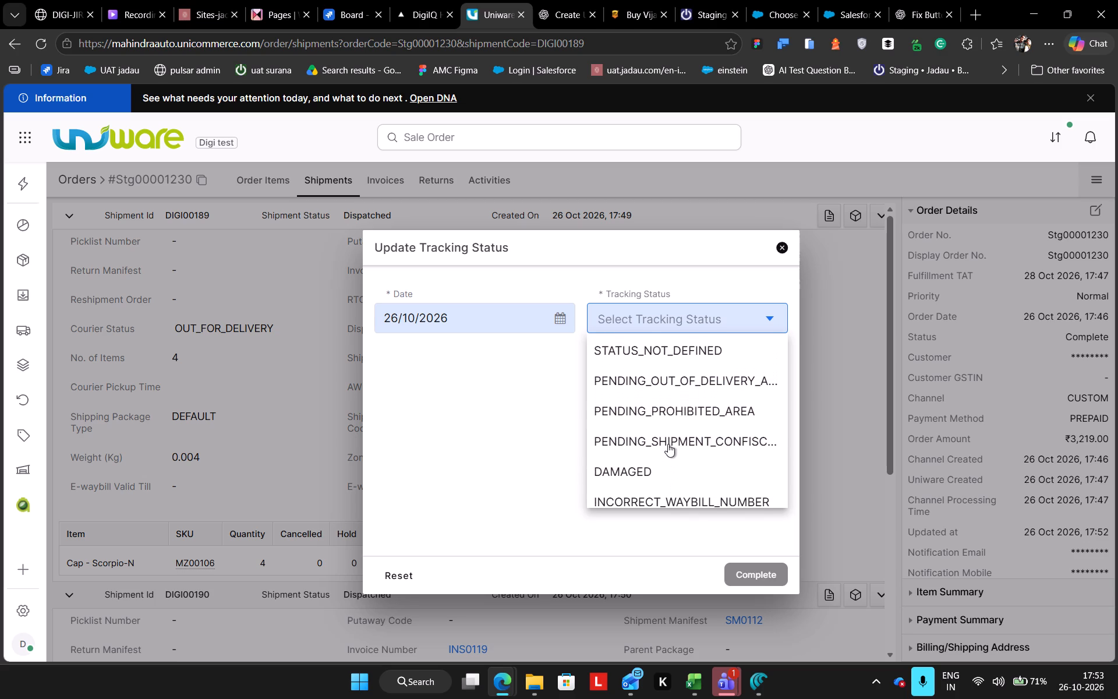
{"action": "scroll", "coordinate": [668, 444], "scroll_direction": "up", "scroll_amount": 2}
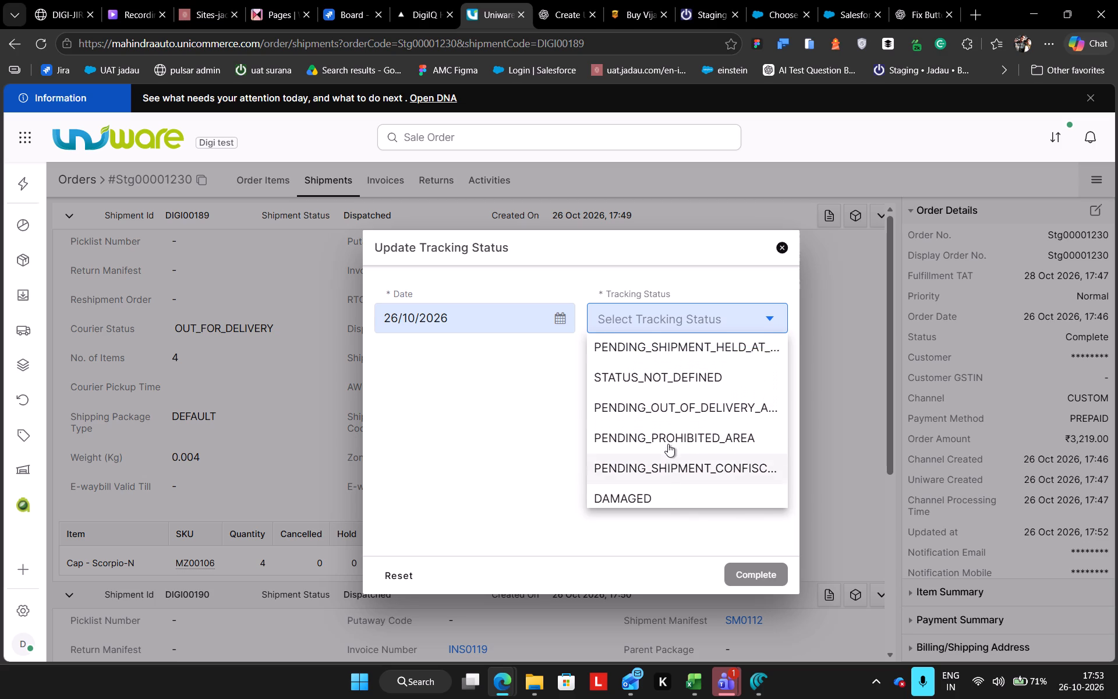
{"action": "scroll", "coordinate": [668, 444], "scroll_direction": "up", "scroll_amount": 5}
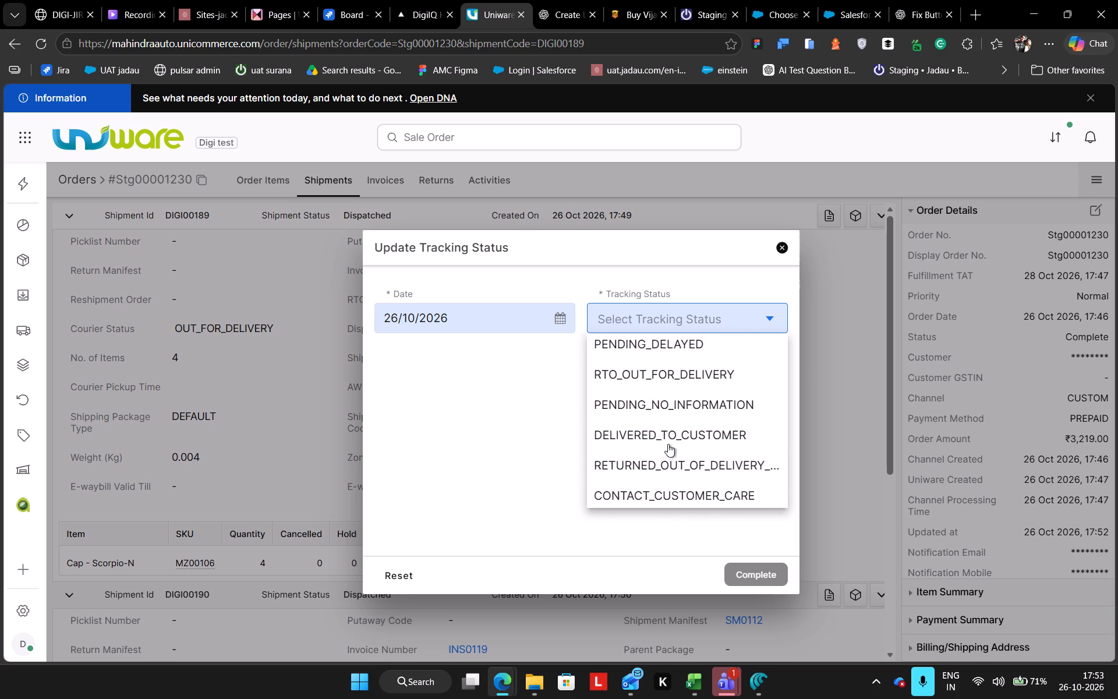
{"action": "scroll", "coordinate": [668, 444], "scroll_direction": "up", "scroll_amount": 1}
{"action": "left_click", "coordinate": [668, 444]}
{"action": "left_click", "coordinate": [744, 581]}
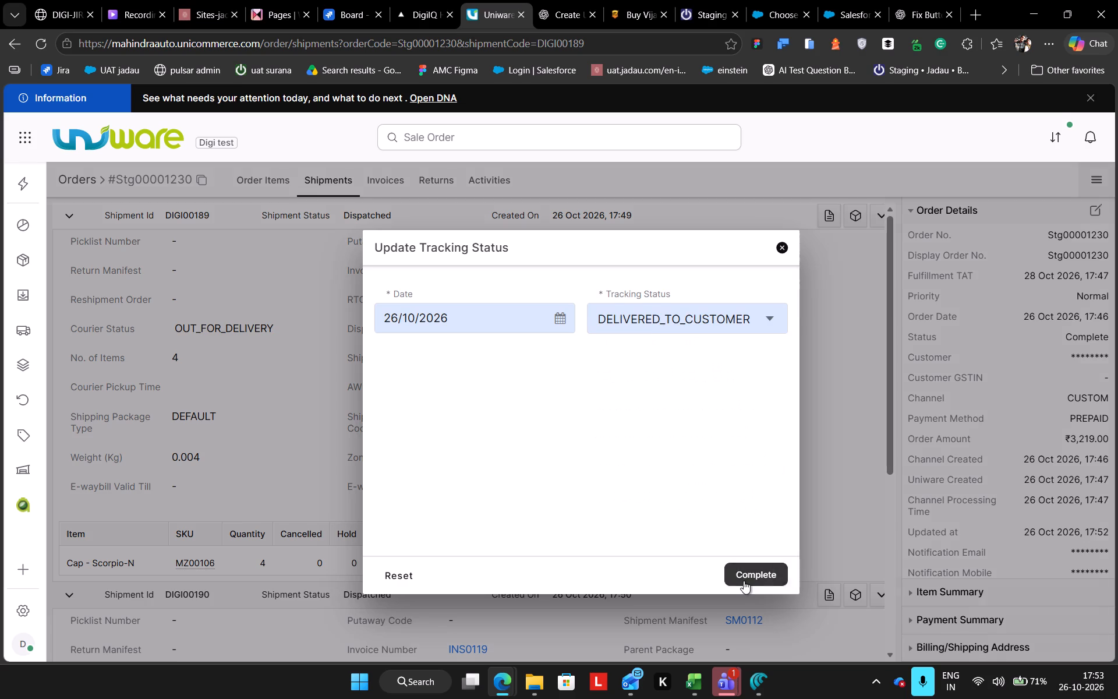
Update the tracking status of the Thar Off Shoulder Round Neck T-Shirt shipment to OUT_FOR_DELIVERY, dated 26/10/2026.
{"action": "scroll", "coordinate": [670, 493], "scroll_direction": "down", "scroll_amount": 3}
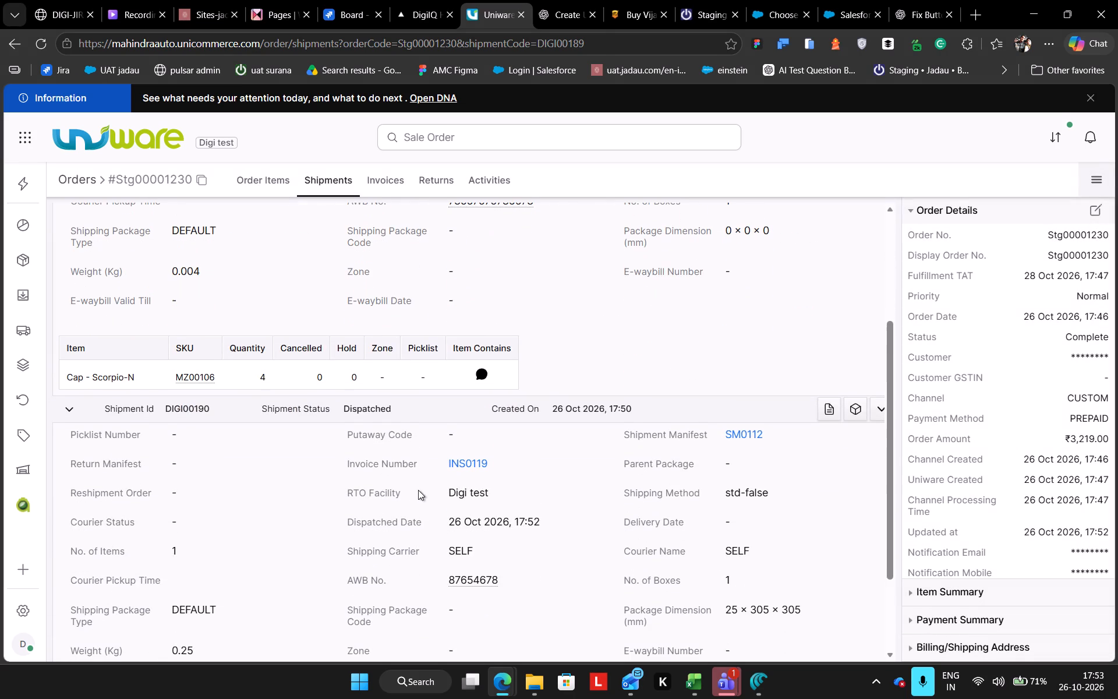
{"action": "scroll", "coordinate": [411, 490], "scroll_direction": "down", "scroll_amount": 4}
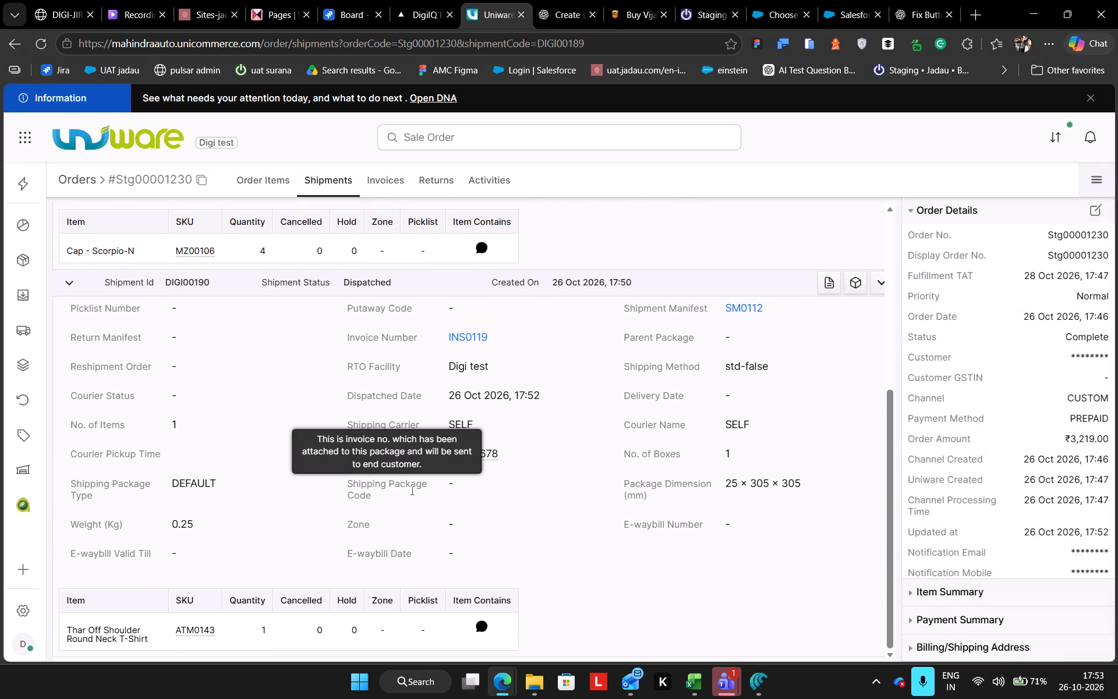
{"action": "scroll", "coordinate": [411, 490], "scroll_direction": "down", "scroll_amount": 1}
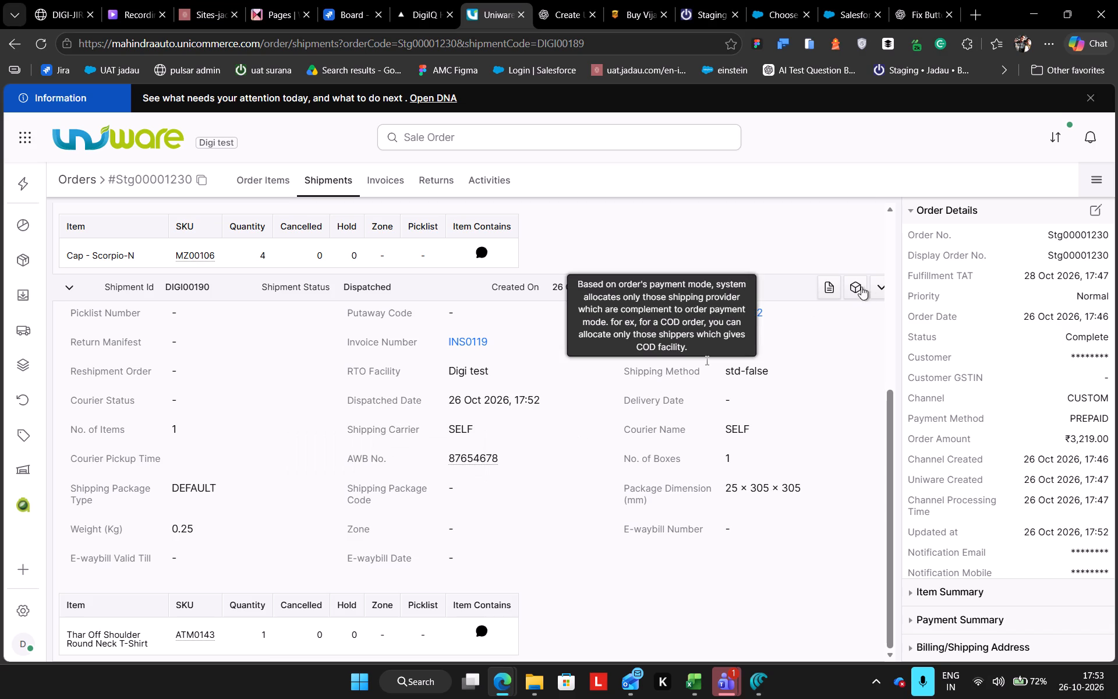
{"action": "left_click", "coordinate": [876, 291]}
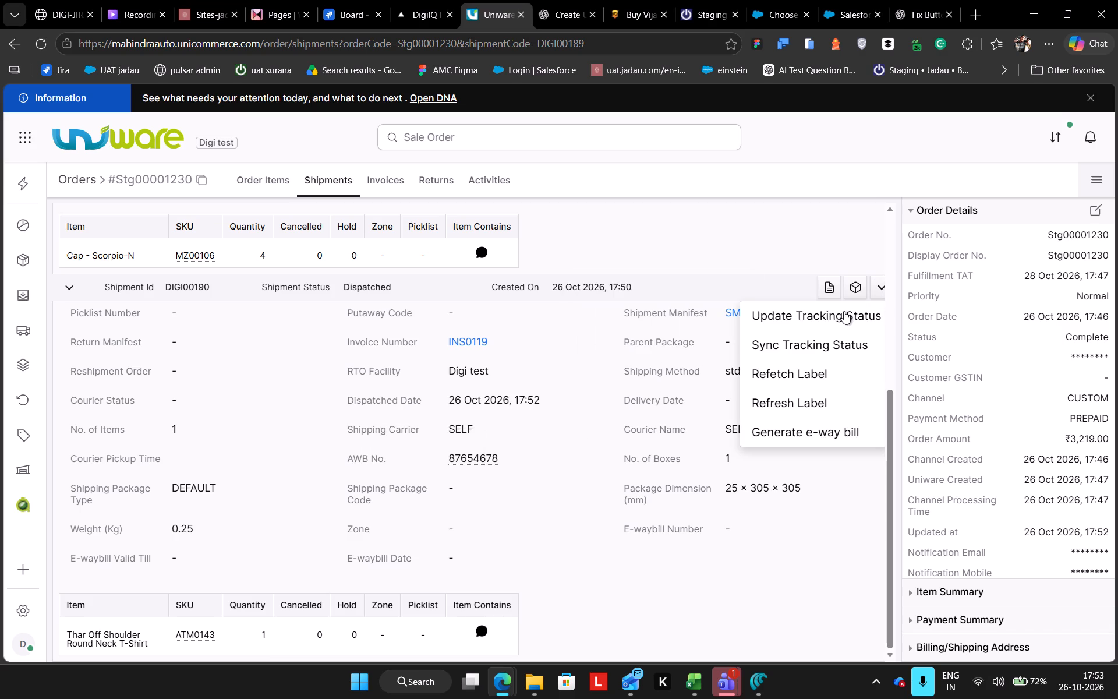
{"action": "left_click", "coordinate": [844, 311]}
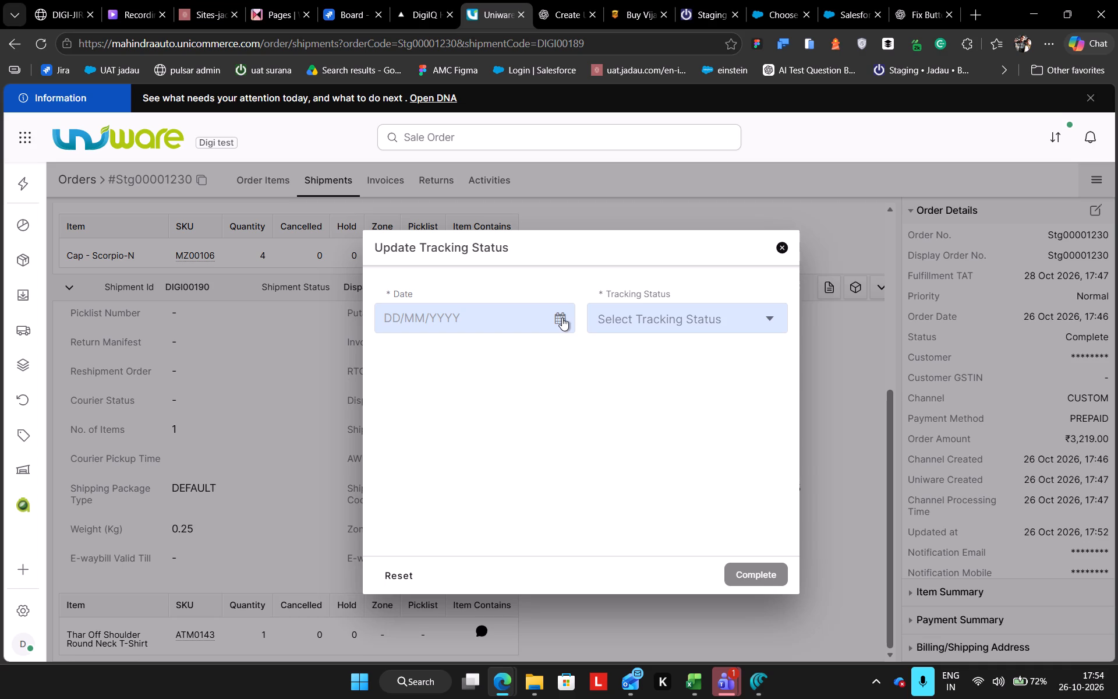
{"action": "left_click", "coordinate": [562, 317]}
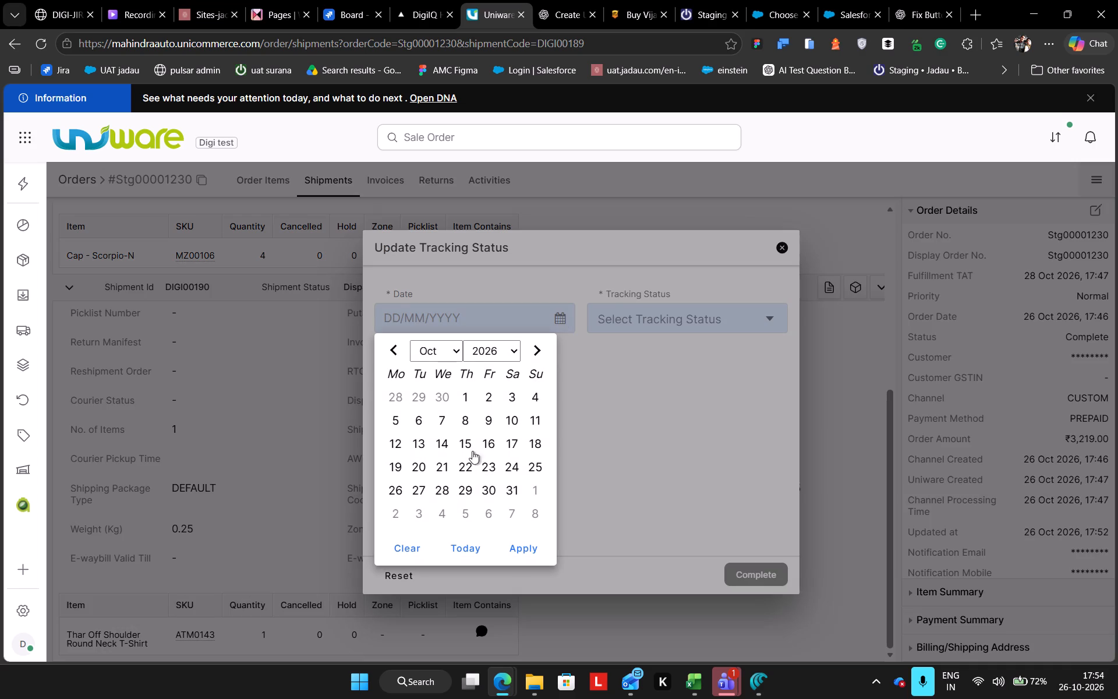
{"action": "left_click", "coordinate": [396, 493]}
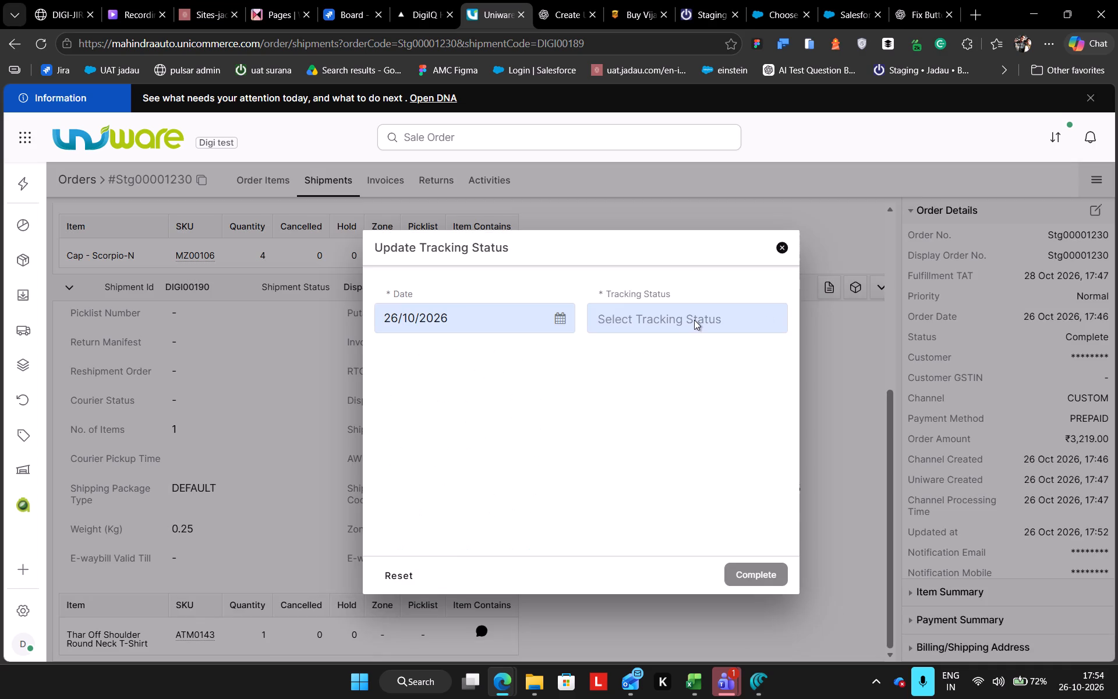
{"action": "left_click", "coordinate": [694, 320]}
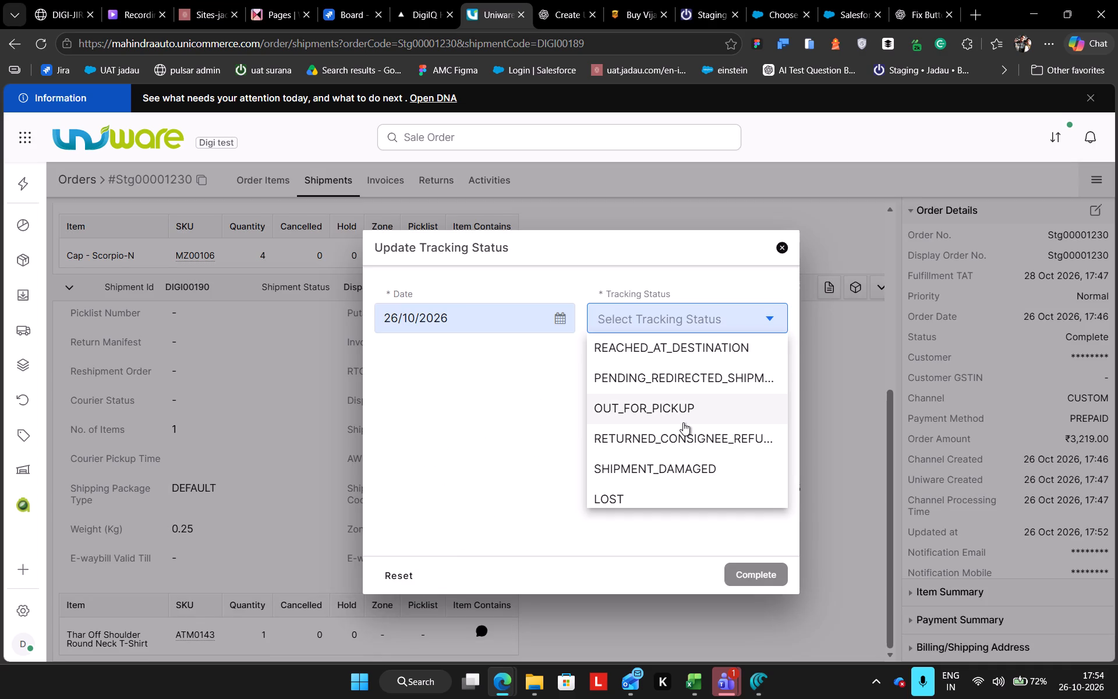
{"action": "scroll", "coordinate": [683, 422], "scroll_direction": "down", "scroll_amount": 5}
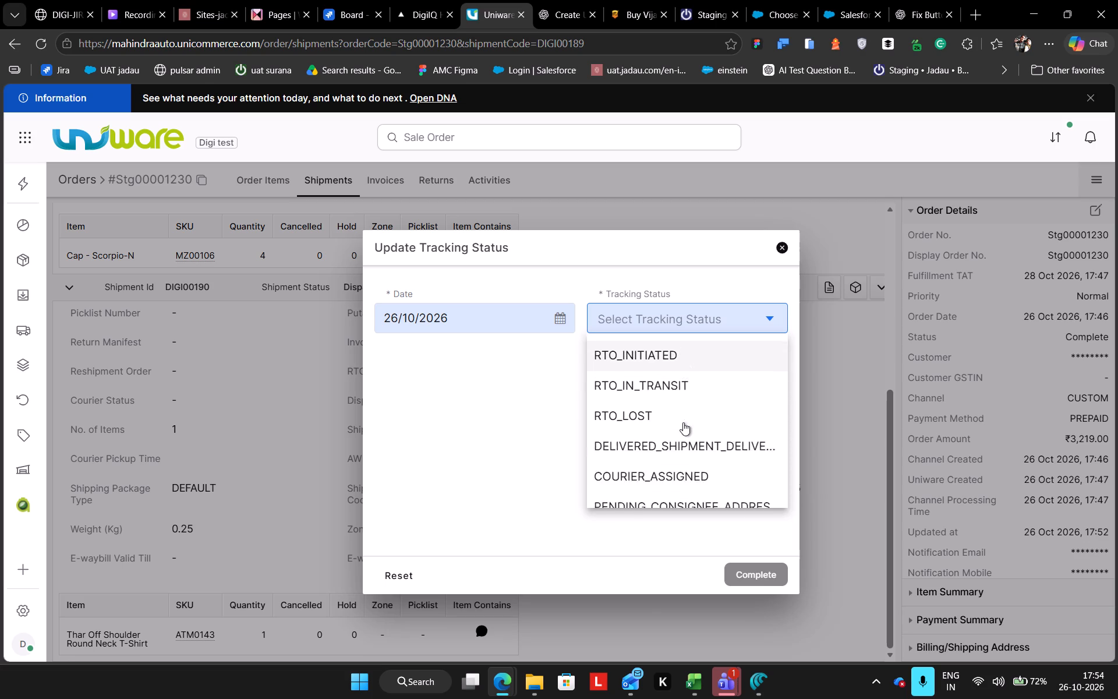
{"action": "scroll", "coordinate": [683, 422], "scroll_direction": "down", "scroll_amount": 4}
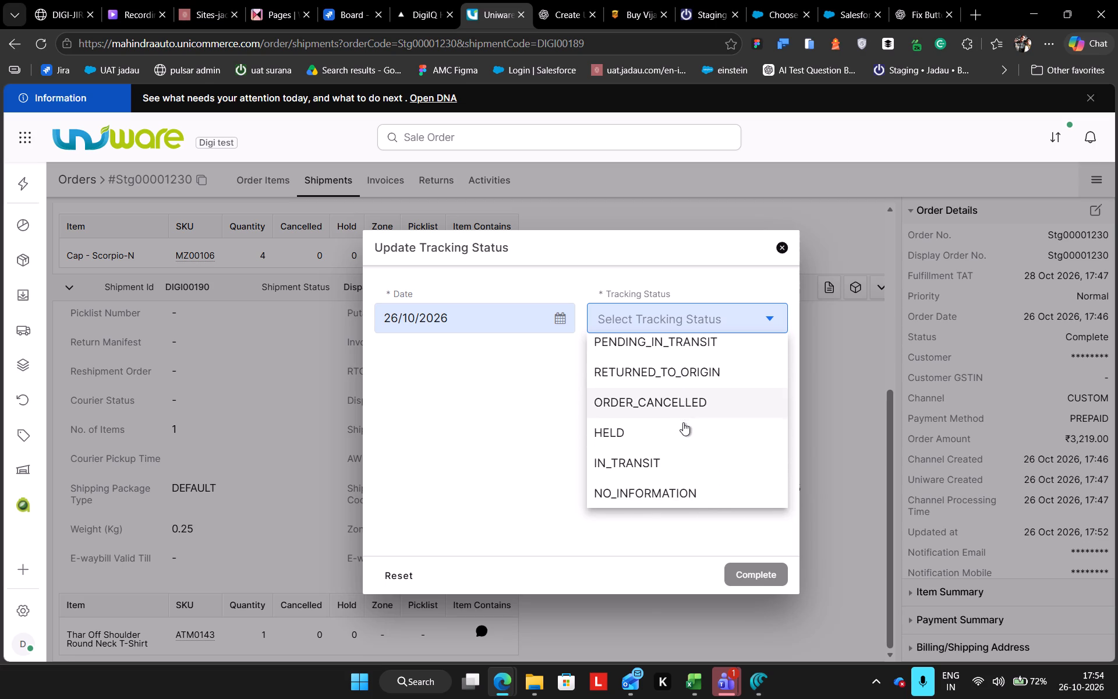
{"action": "scroll", "coordinate": [683, 422], "scroll_direction": "down", "scroll_amount": 3}
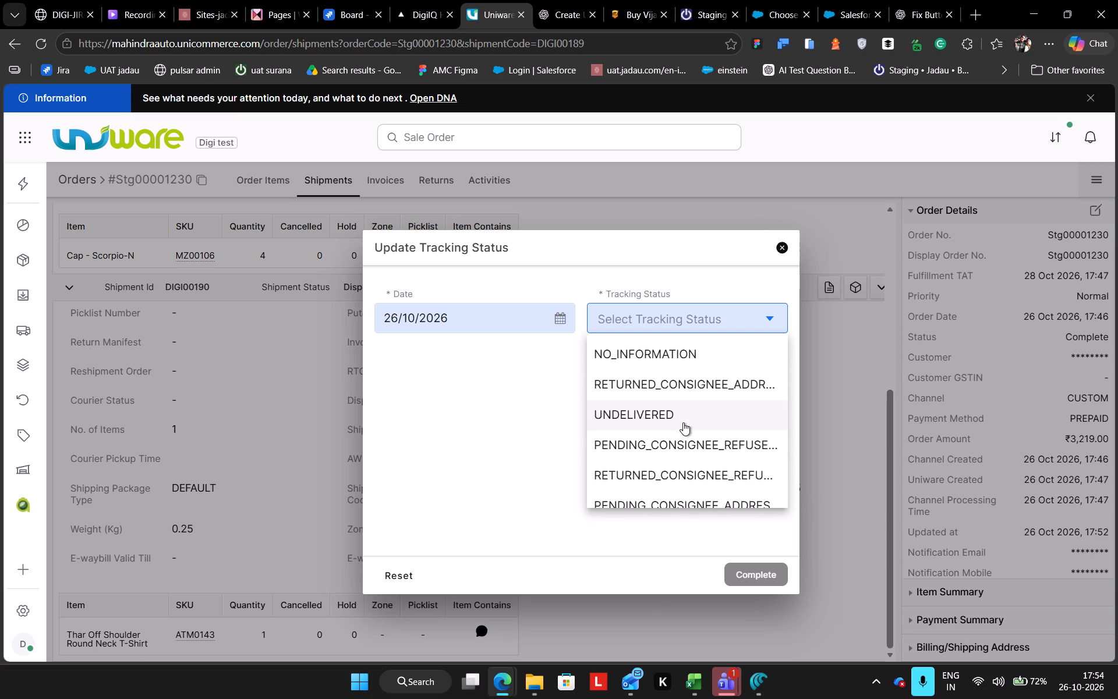
{"action": "scroll", "coordinate": [683, 422], "scroll_direction": "down", "scroll_amount": 5}
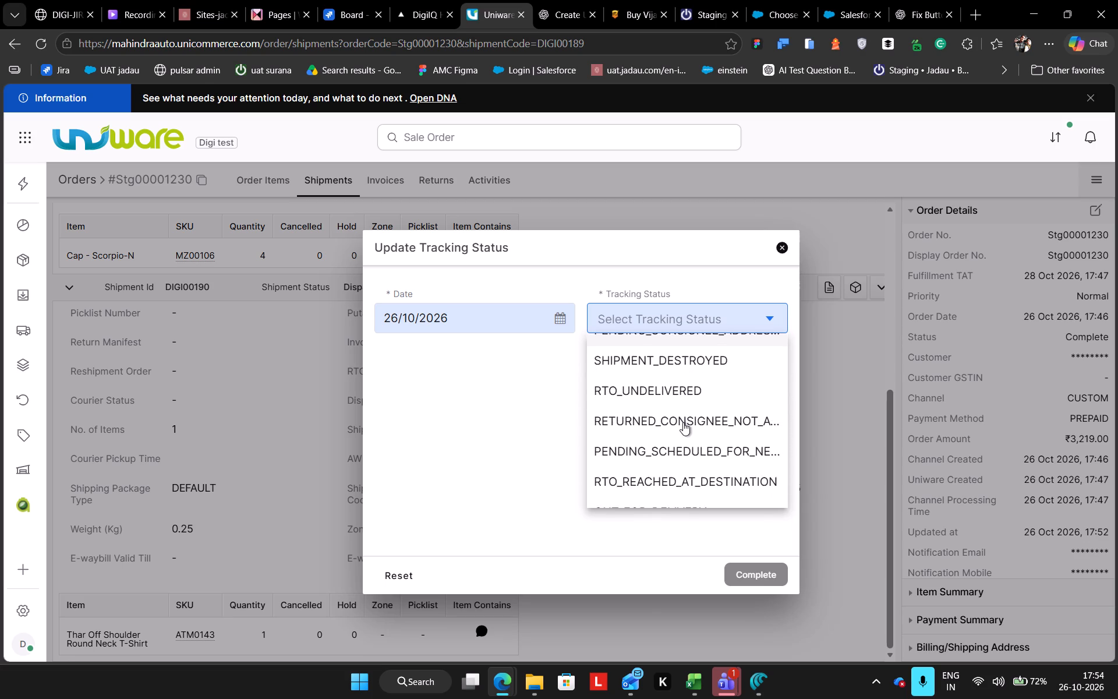
{"action": "scroll", "coordinate": [683, 422], "scroll_direction": "down", "scroll_amount": 1}
{"action": "left_click", "coordinate": [668, 399]}
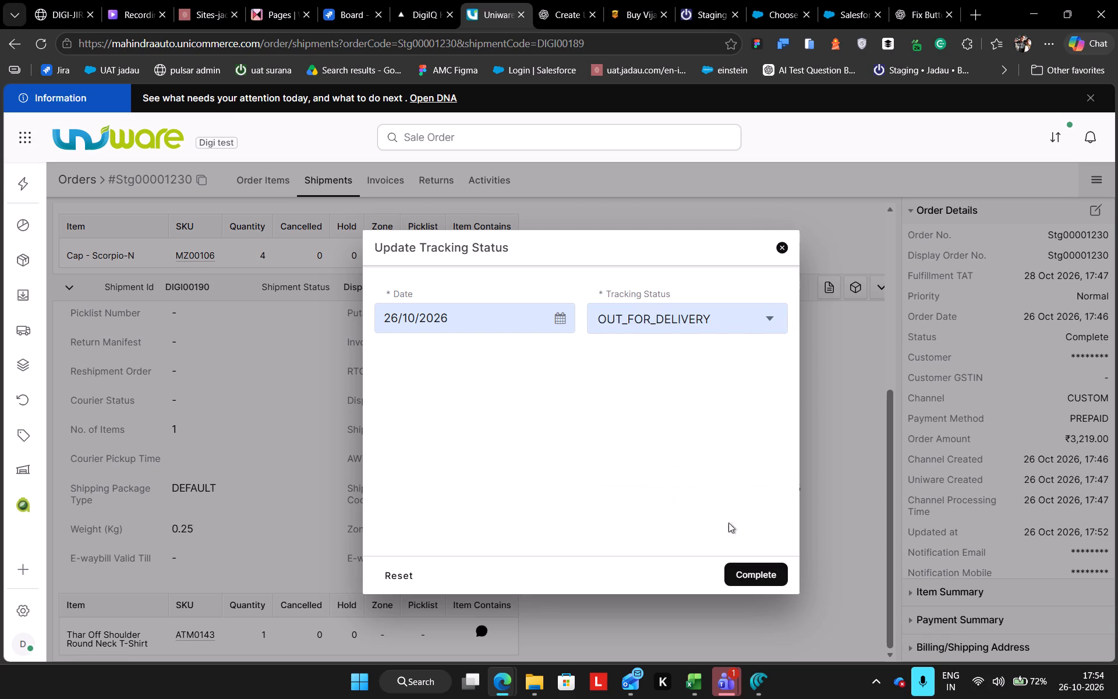
{"action": "left_click", "coordinate": [750, 574]}
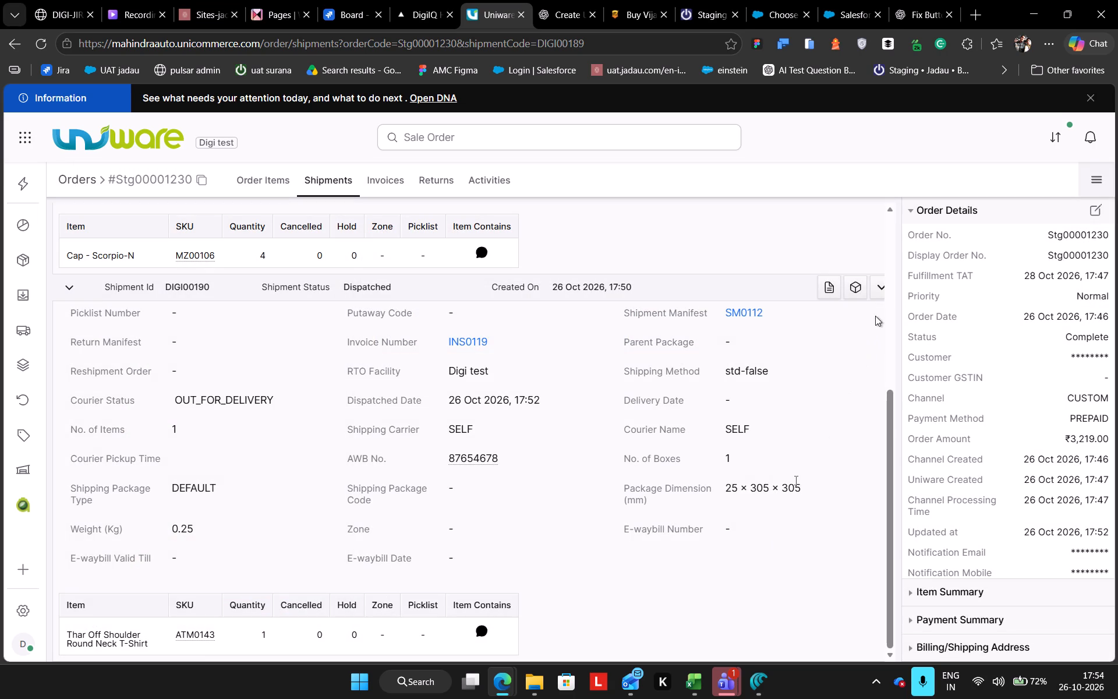
Update the tracking status of the Thar Off Shoulder Round Neck T-Shirt shipment to DELIVERED_TO_CUSTOMER, dated 26/10/2026.
{"action": "left_click", "coordinate": [878, 290]}
{"action": "left_click", "coordinate": [848, 315]}
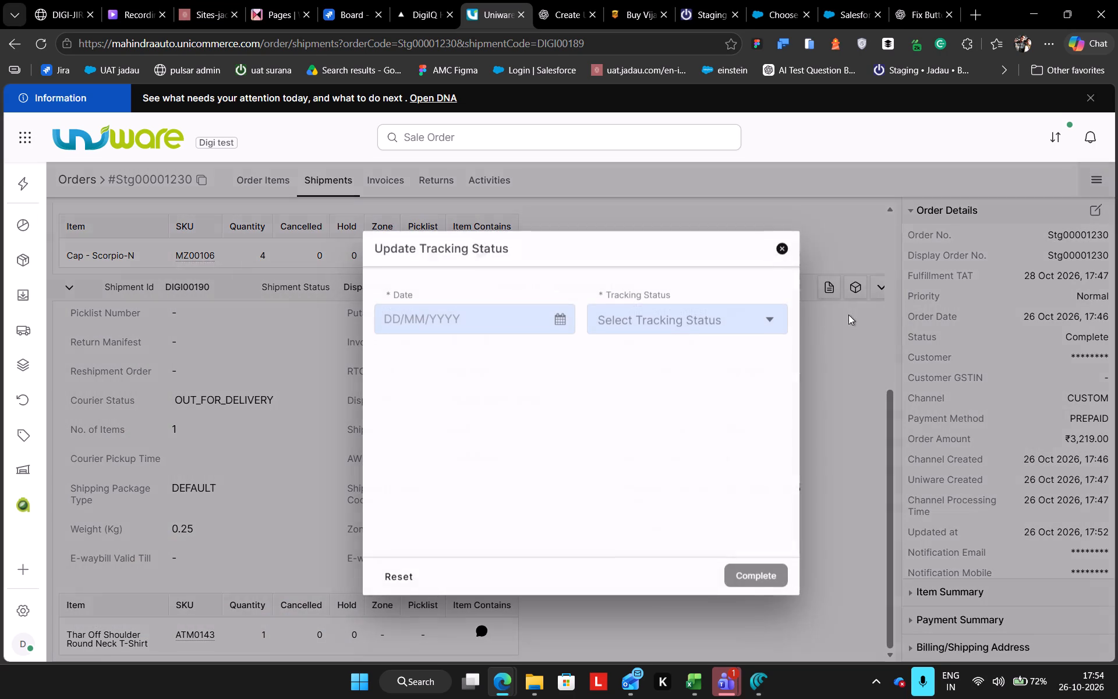
{"action": "left_click", "coordinate": [556, 323]}
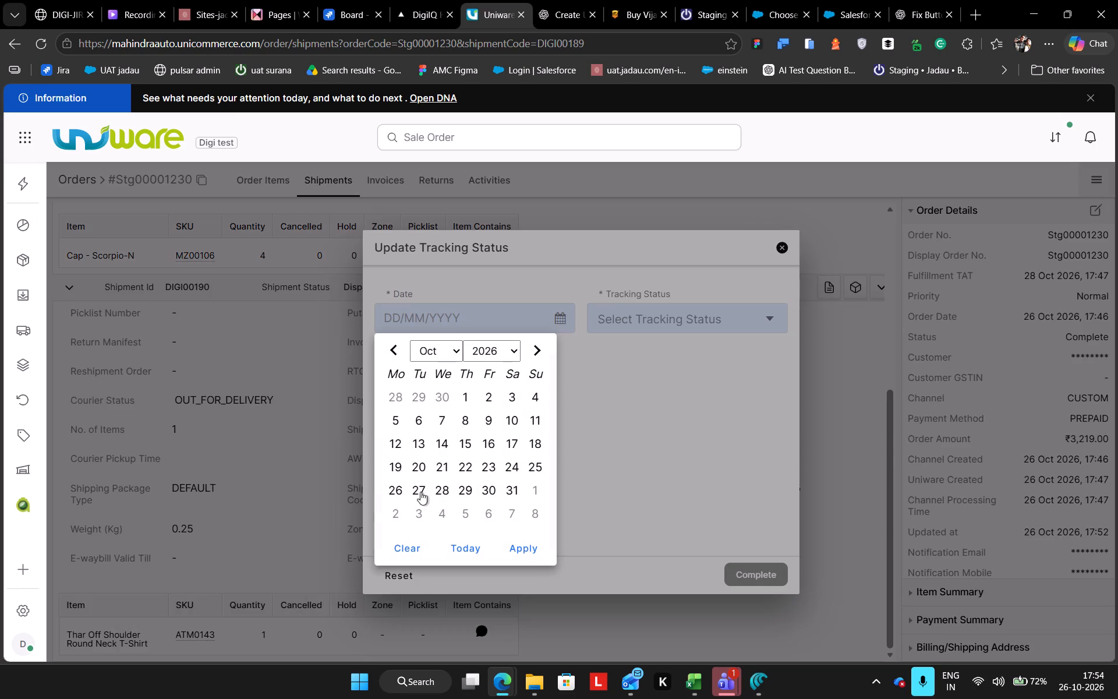
{"action": "left_click", "coordinate": [392, 488]}
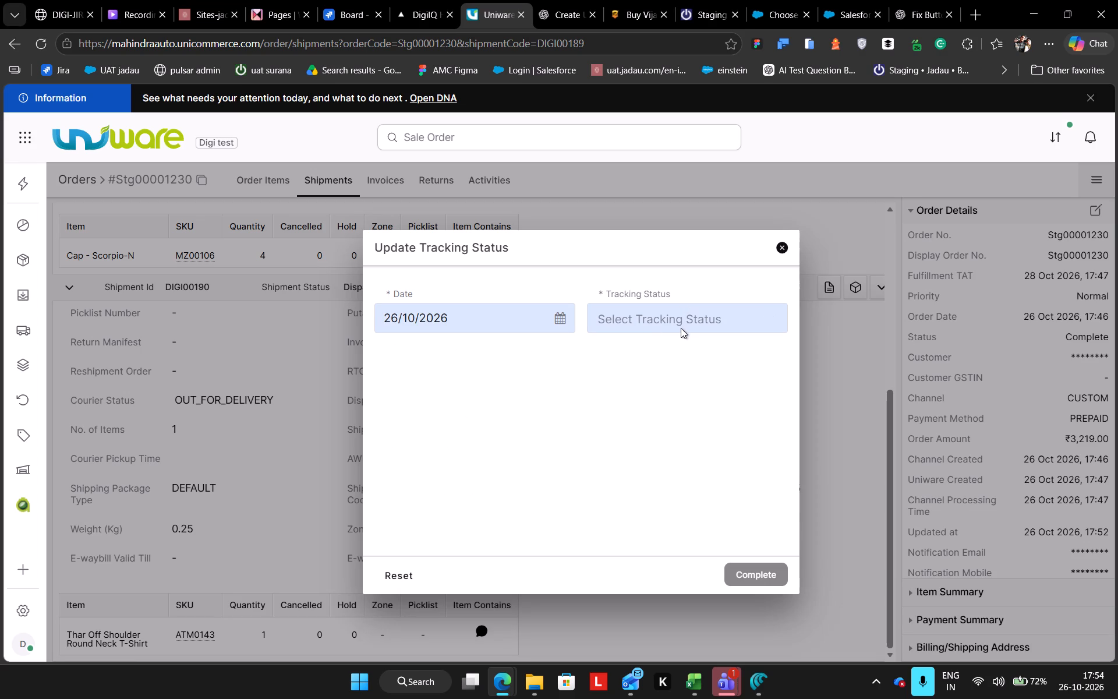
{"action": "left_click", "coordinate": [681, 328]}
{"action": "scroll", "coordinate": [648, 414], "scroll_direction": "down", "scroll_amount": 4}
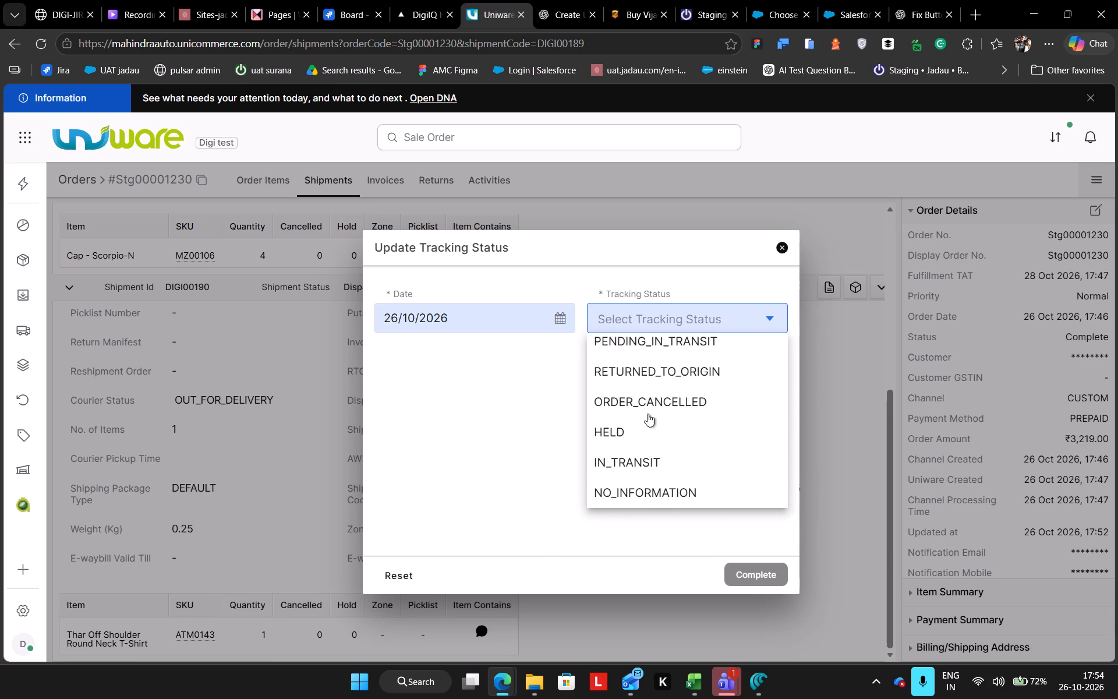
{"action": "scroll", "coordinate": [648, 414], "scroll_direction": "down", "scroll_amount": 8}
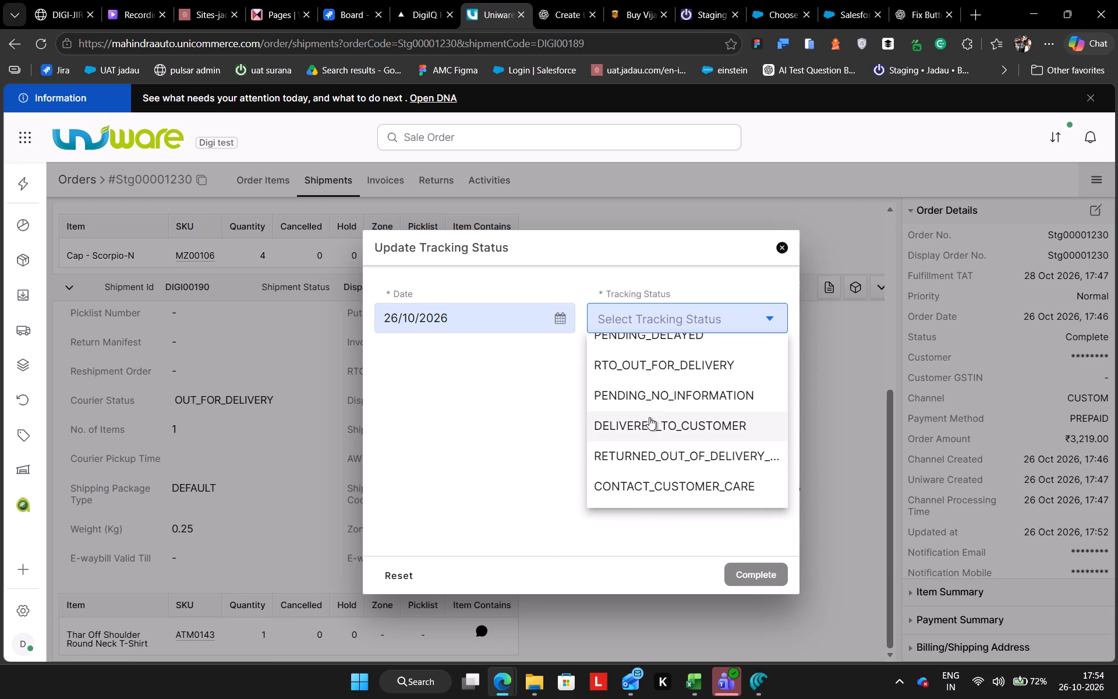
{"action": "left_click", "coordinate": [651, 419]}
{"action": "left_click", "coordinate": [749, 573]}
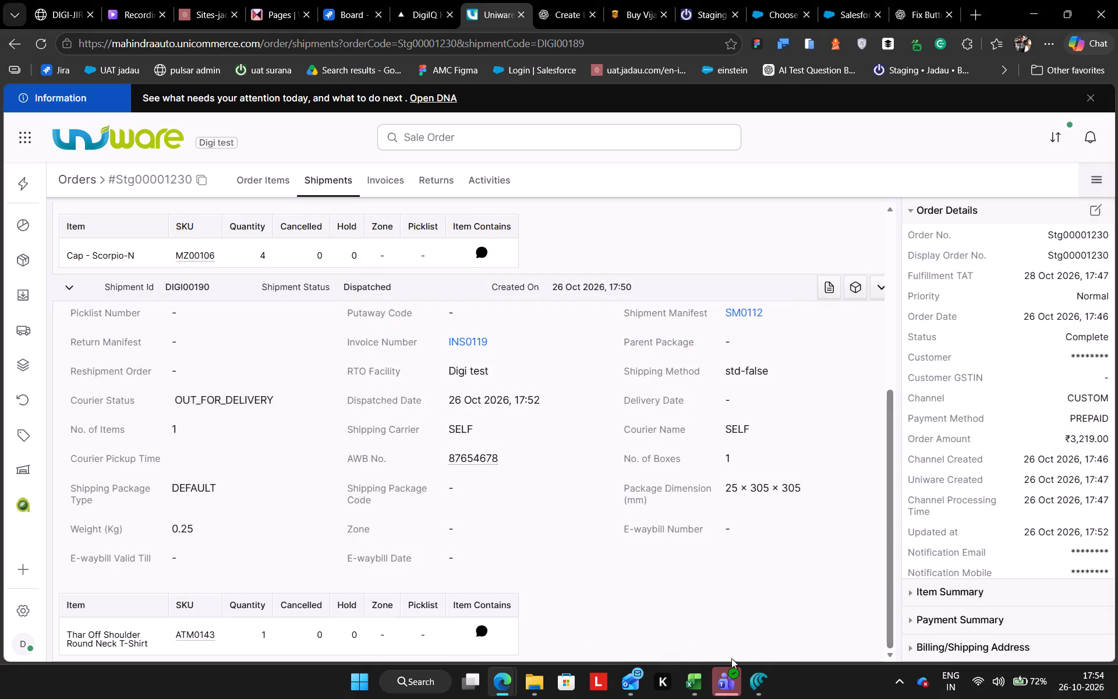
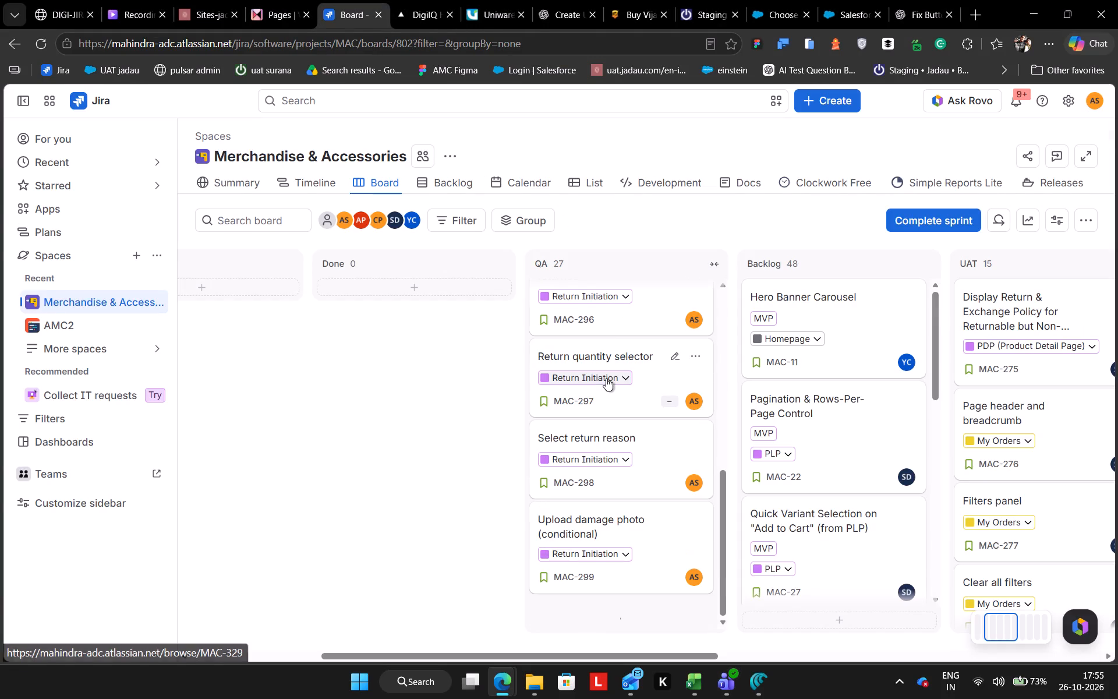
Open the Tracking pop-up ticket MAC-326 from the QA column and draft the comment "no a functionality".
{"action": "scroll", "coordinate": [655, 534], "scroll_direction": "down", "scroll_amount": 13}
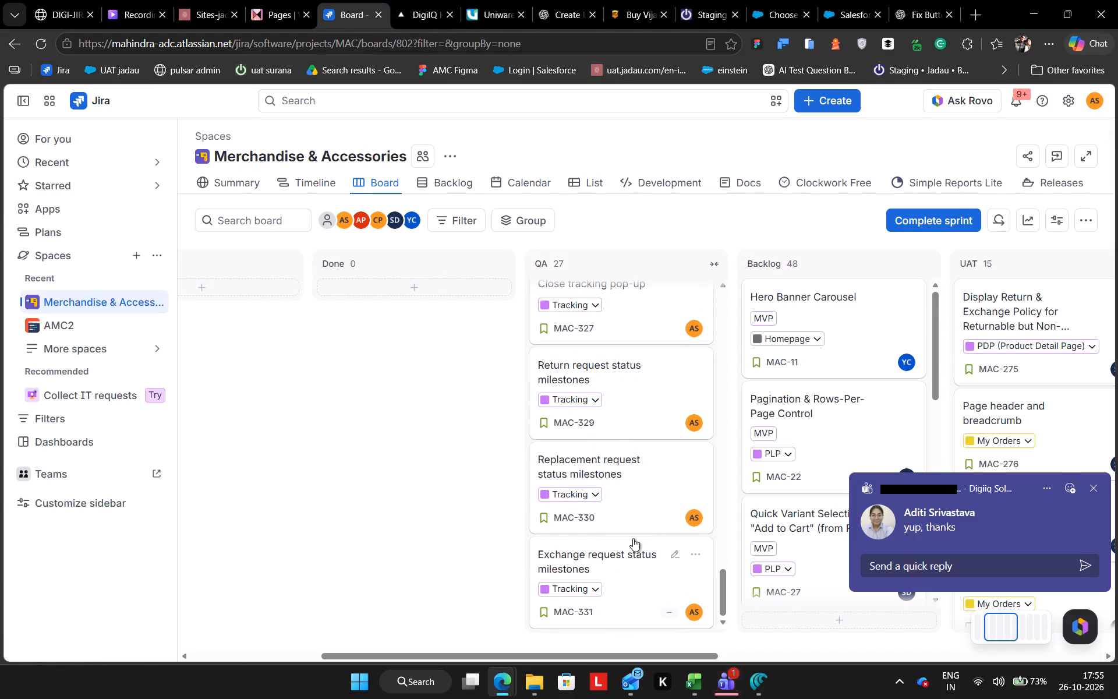
{"action": "scroll", "coordinate": [633, 538], "scroll_direction": "up", "scroll_amount": 5}
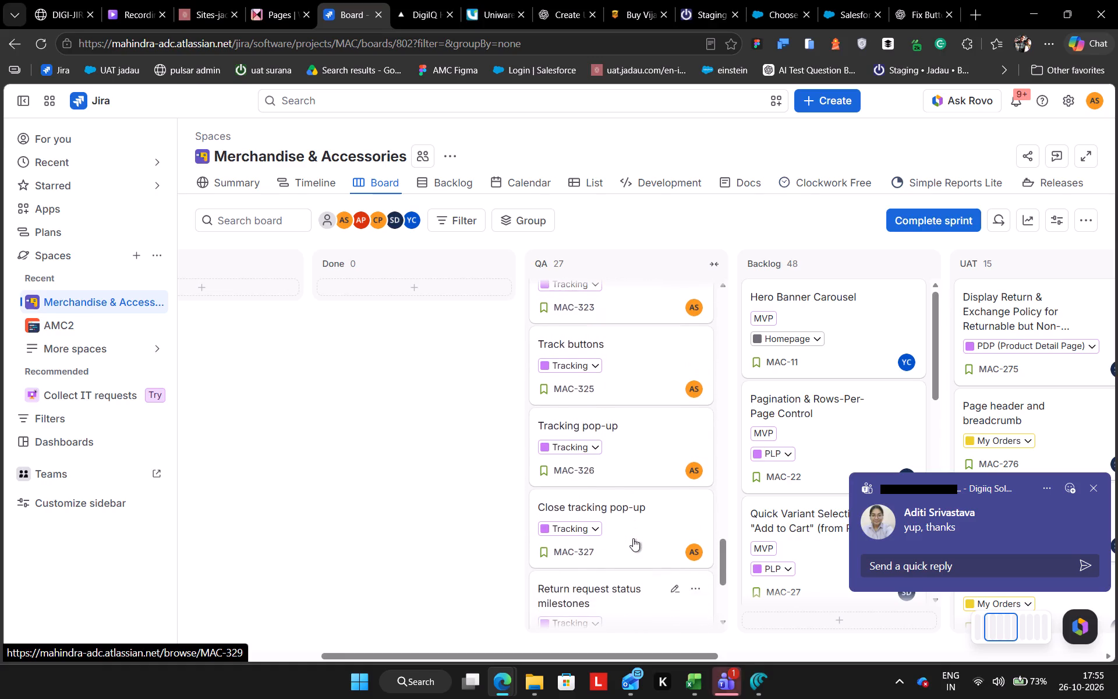
{"action": "scroll", "coordinate": [633, 538], "scroll_direction": "up", "scroll_amount": 1}
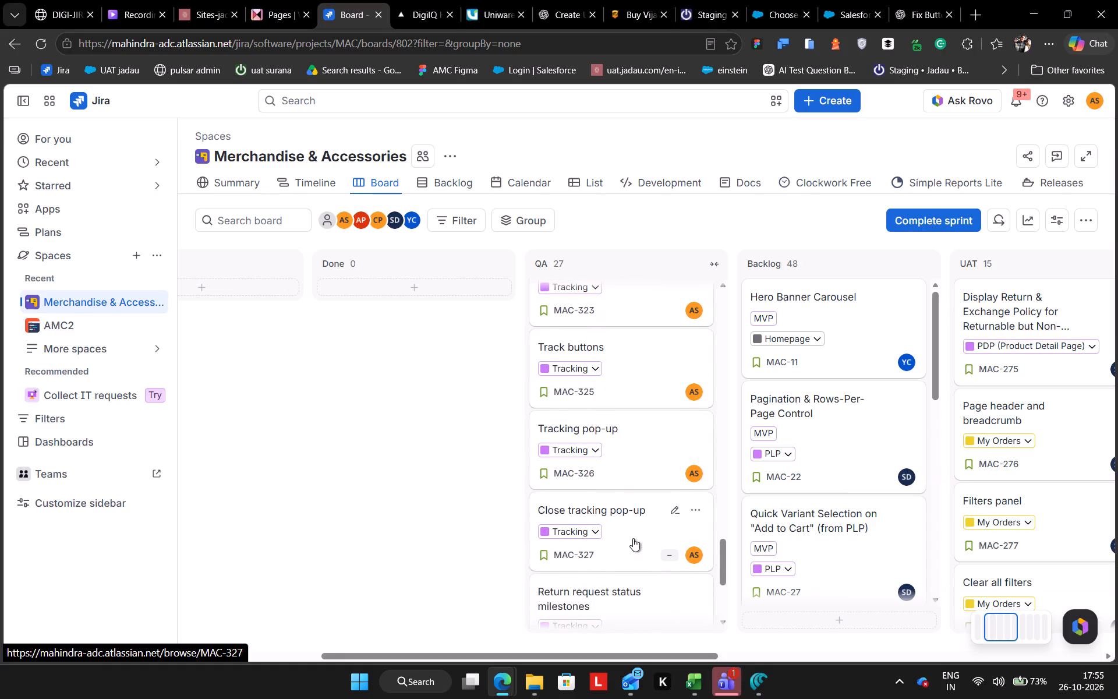
{"action": "left_click", "coordinate": [627, 469]}
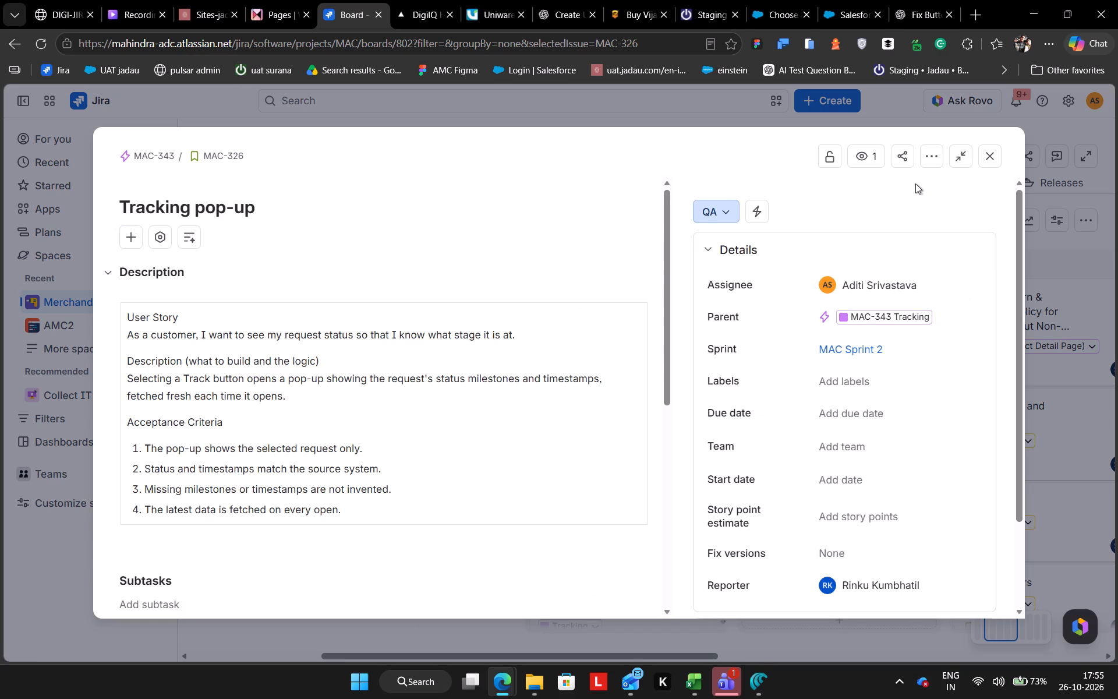
{"action": "scroll", "coordinate": [369, 517], "scroll_direction": "down", "scroll_amount": 6}
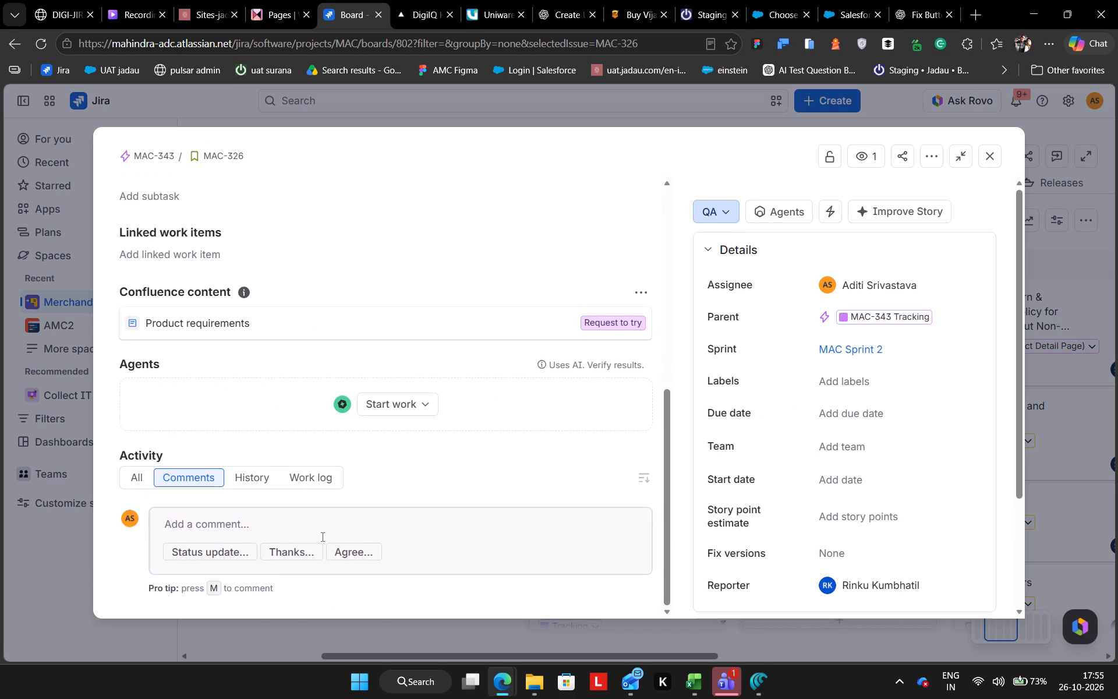
{"action": "left_click", "coordinate": [319, 532]}
{"action": "type", "text": "no a functionality"}
{"action": "key", "text": "space"}
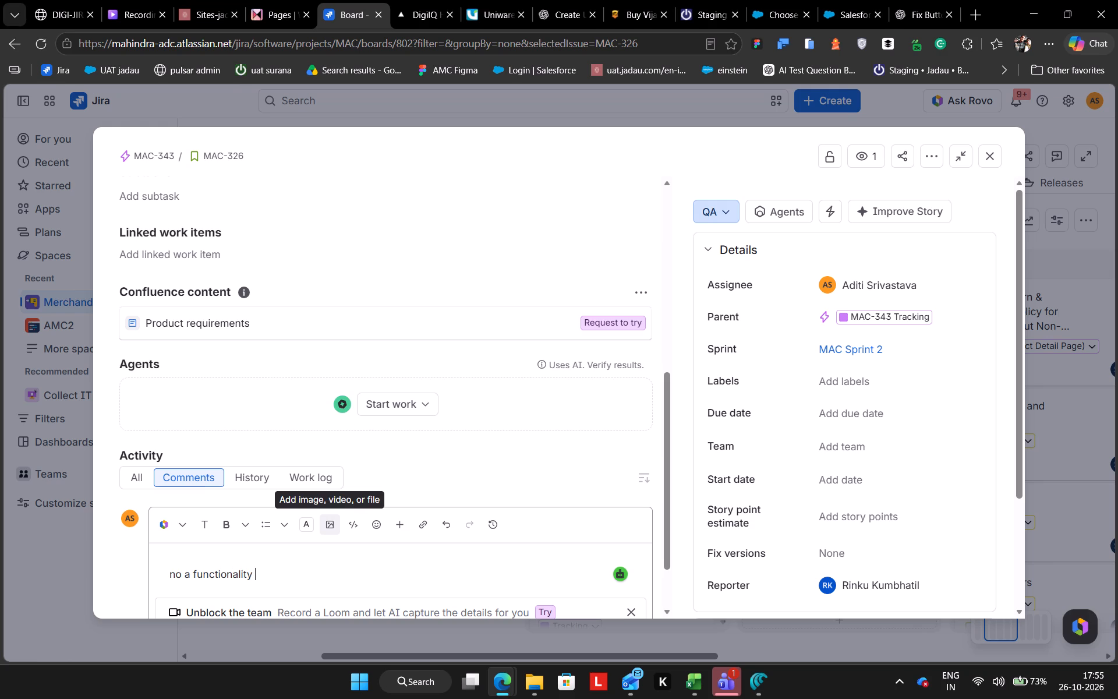
Transition the Tracking pop-up ticket MAC-326 from QA to Backlog and close its details.
{"action": "left_click", "coordinate": [718, 221]}
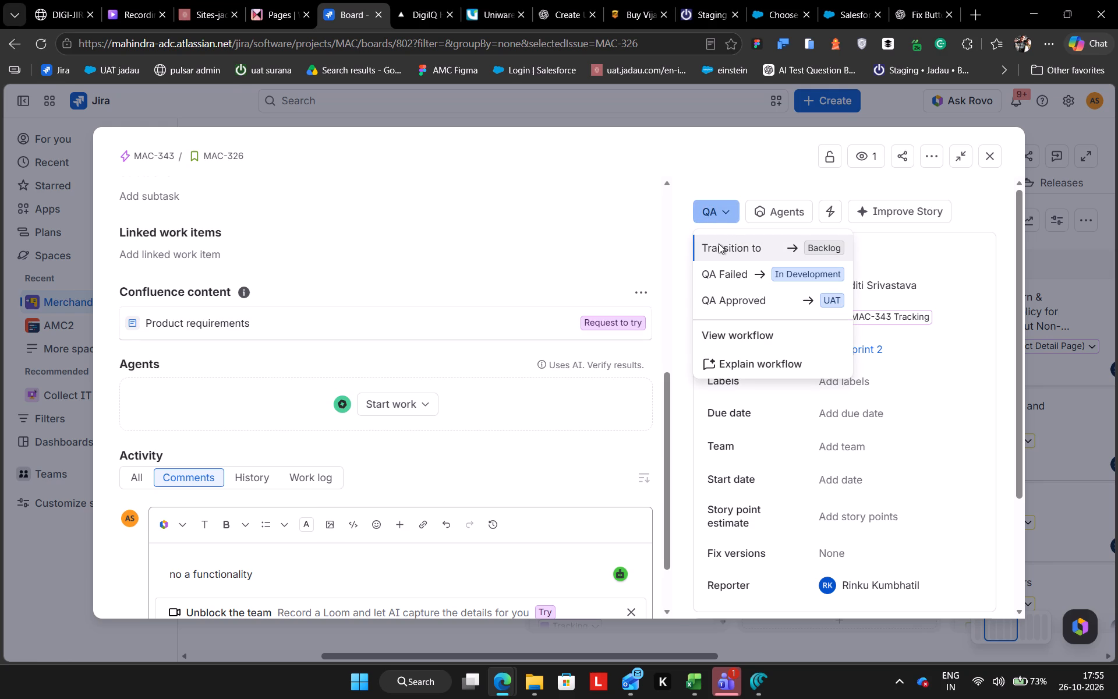
{"action": "left_click", "coordinate": [719, 245]}
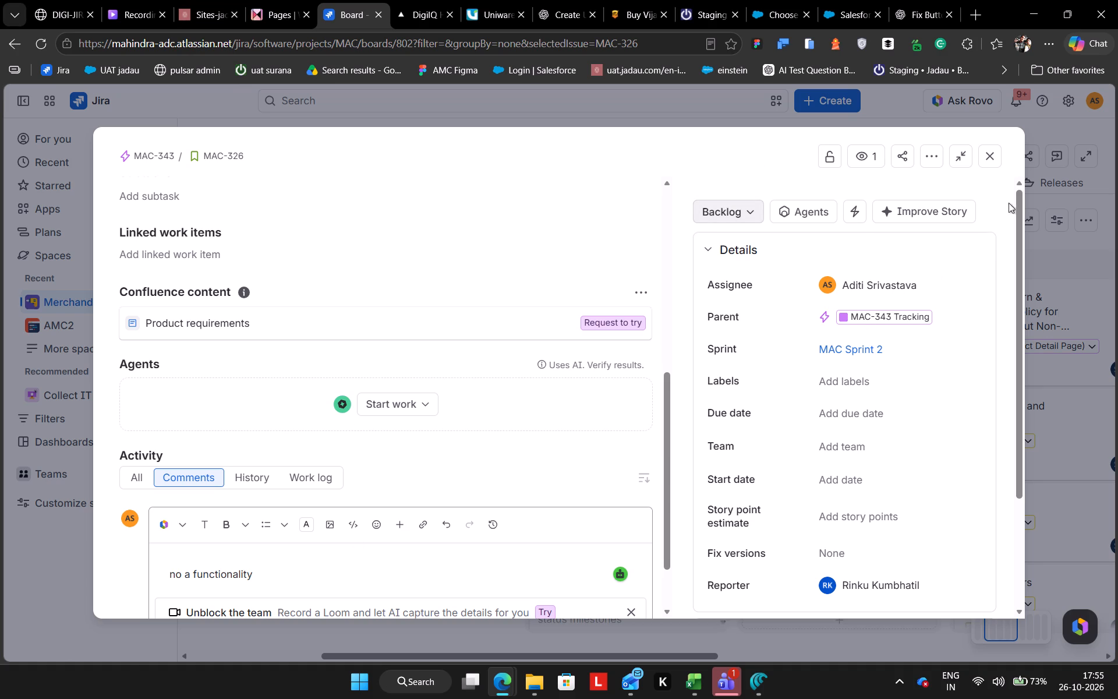
{"action": "left_click", "coordinate": [996, 159]}
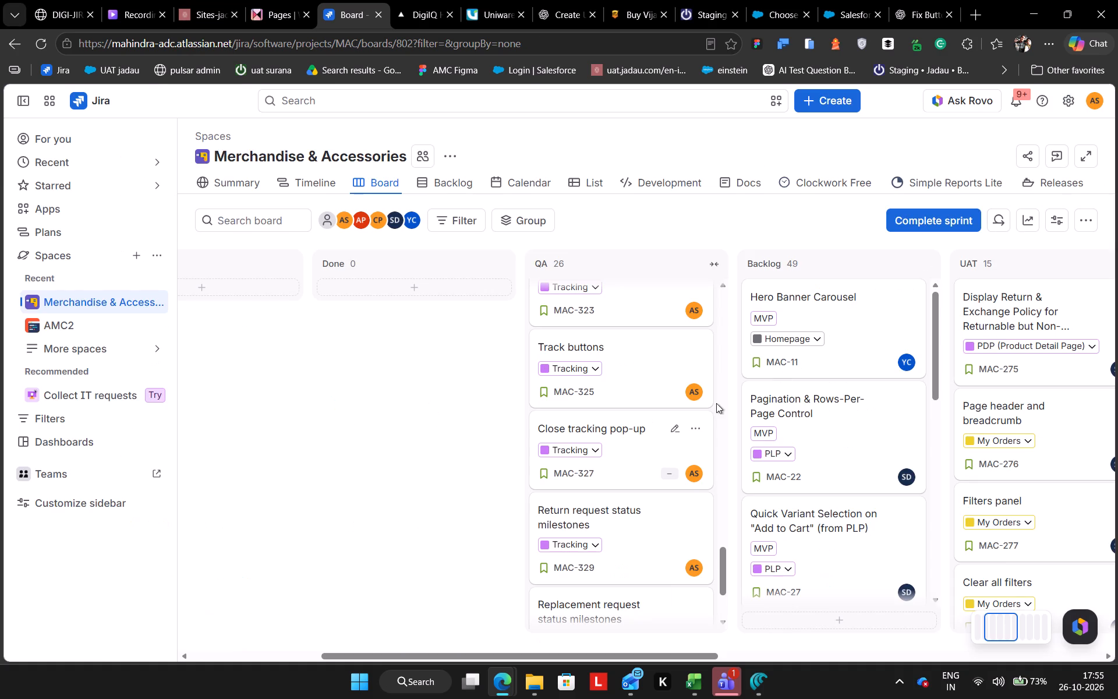
Open the Close tracking pop-up ticket MAC-327 and save the comment "not a functionality" on it.
{"action": "left_click", "coordinate": [620, 449]}
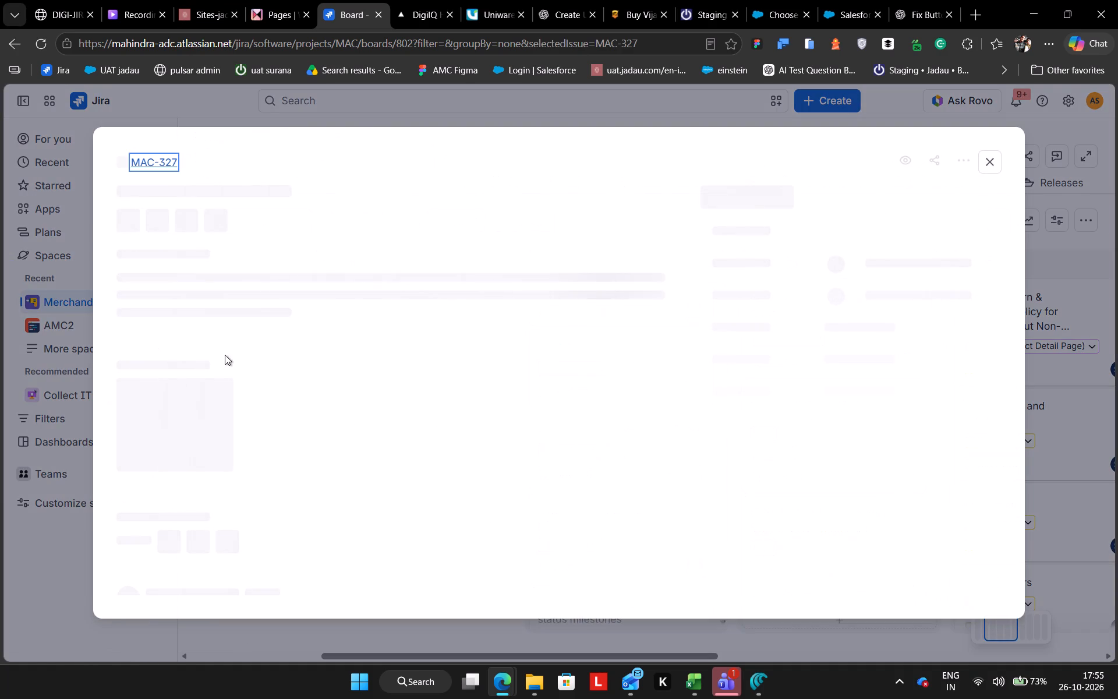
{"action": "scroll", "coordinate": [188, 569], "scroll_direction": "down", "scroll_amount": 4}
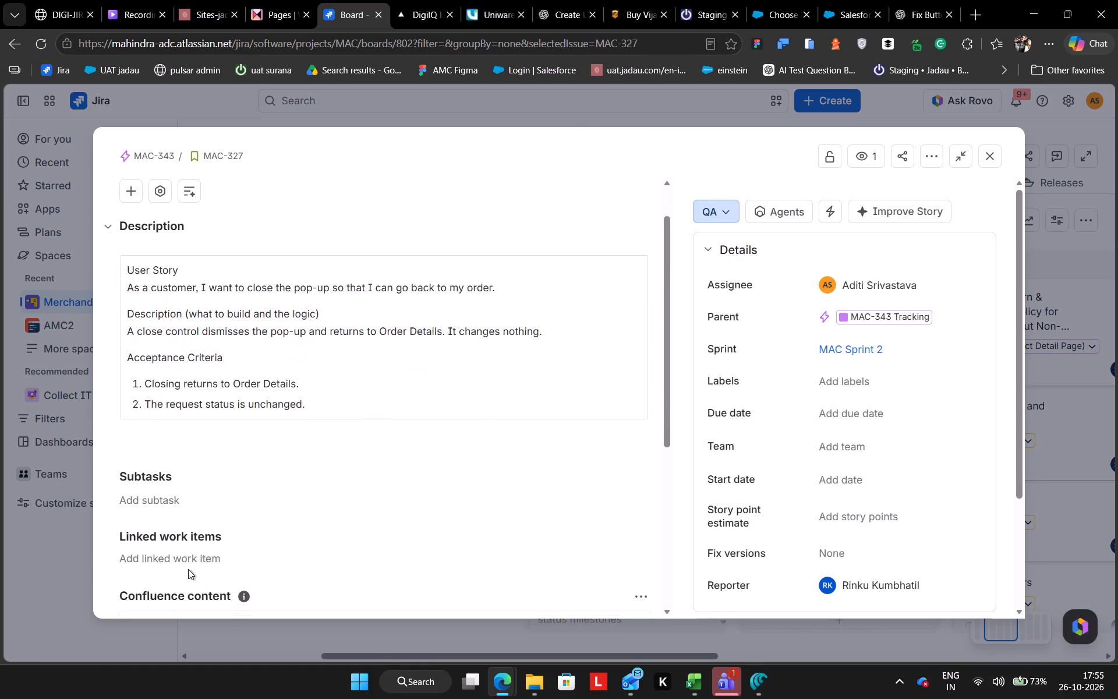
{"action": "scroll", "coordinate": [188, 569], "scroll_direction": "down", "scroll_amount": 2}
{"action": "scroll", "coordinate": [380, 547], "scroll_direction": "down", "scroll_amount": 3}
{"action": "left_click", "coordinate": [324, 520]}
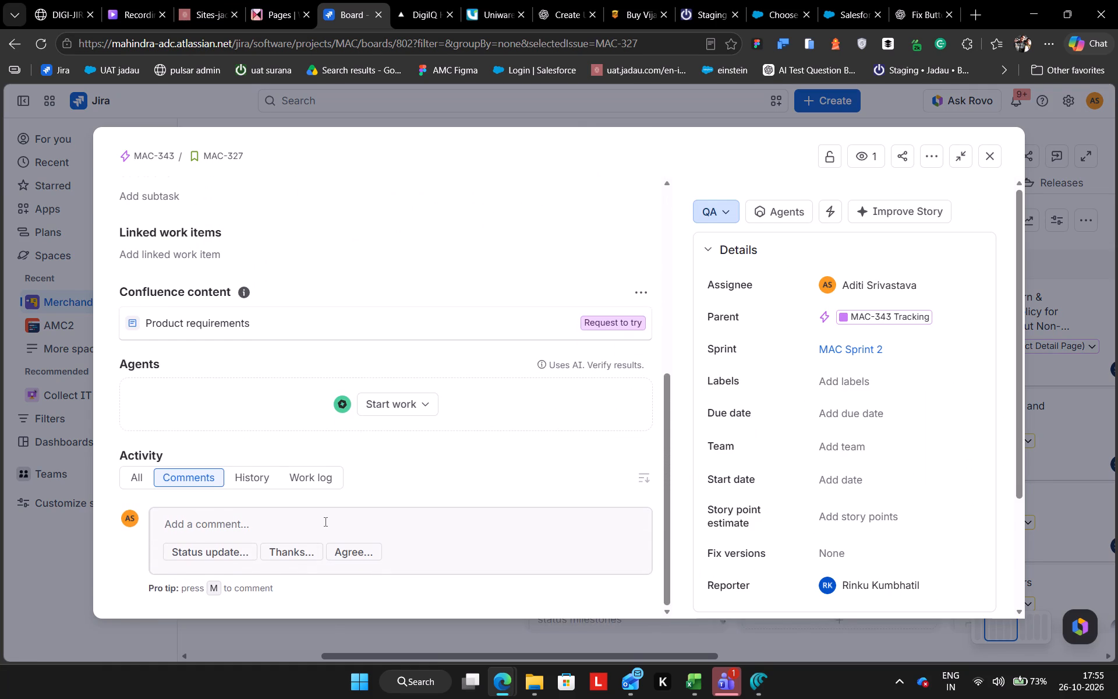
{"action": "type", "text": "not a functionality"}
{"action": "scroll", "coordinate": [455, 592], "scroll_direction": "down", "scroll_amount": 3}
{"action": "left_click", "coordinate": [164, 570]}
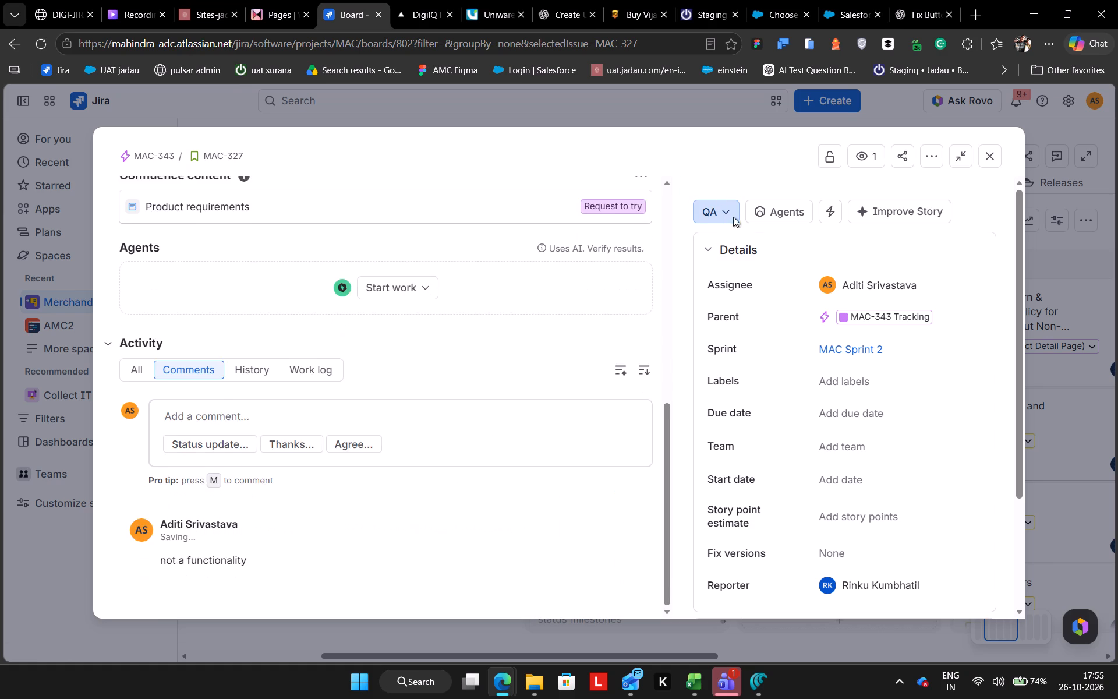
Transition the Close tracking pop-up ticket MAC-327 from QA to Backlog and close its details.
{"action": "left_click", "coordinate": [716, 211]}
{"action": "left_click", "coordinate": [726, 243]}
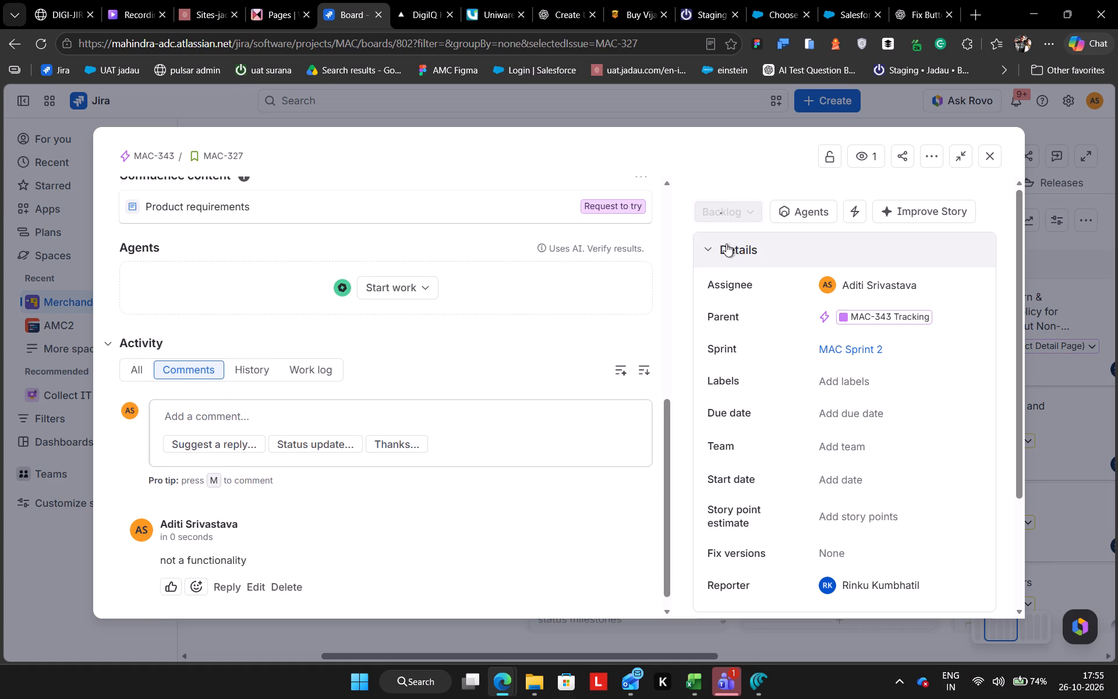
{"action": "left_click", "coordinate": [990, 155]}
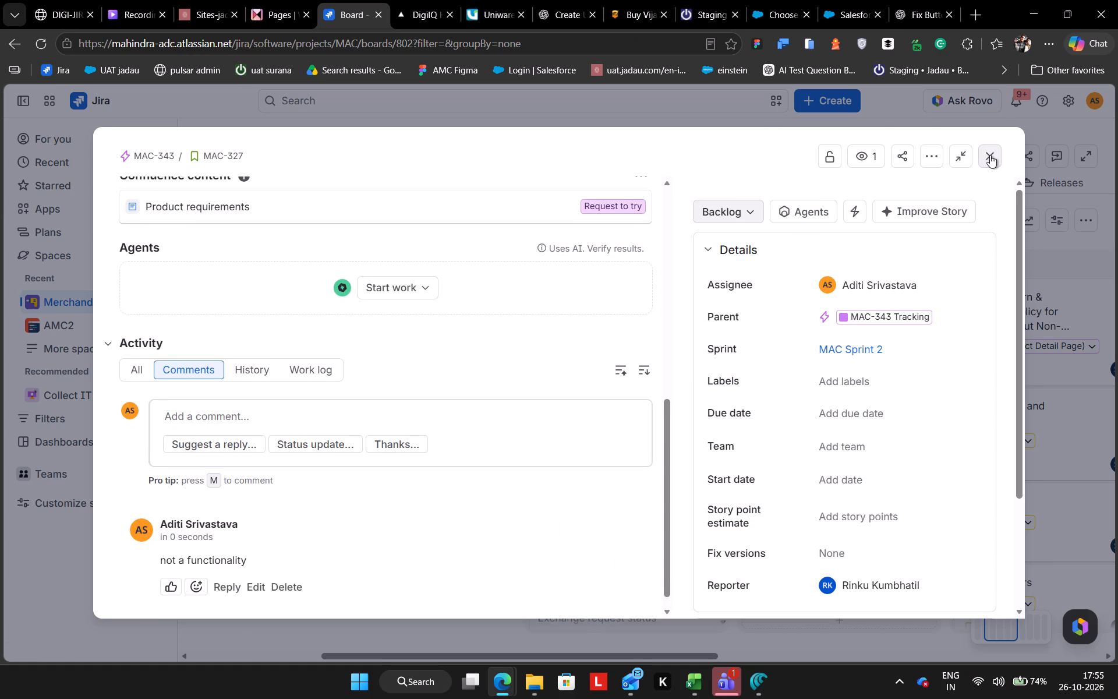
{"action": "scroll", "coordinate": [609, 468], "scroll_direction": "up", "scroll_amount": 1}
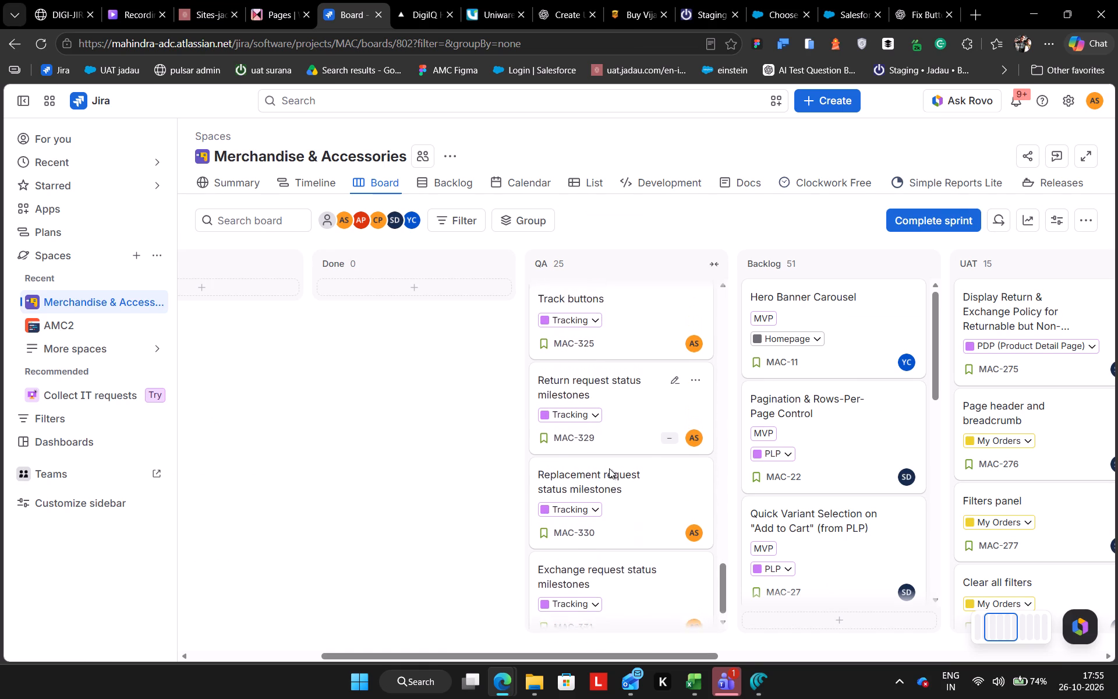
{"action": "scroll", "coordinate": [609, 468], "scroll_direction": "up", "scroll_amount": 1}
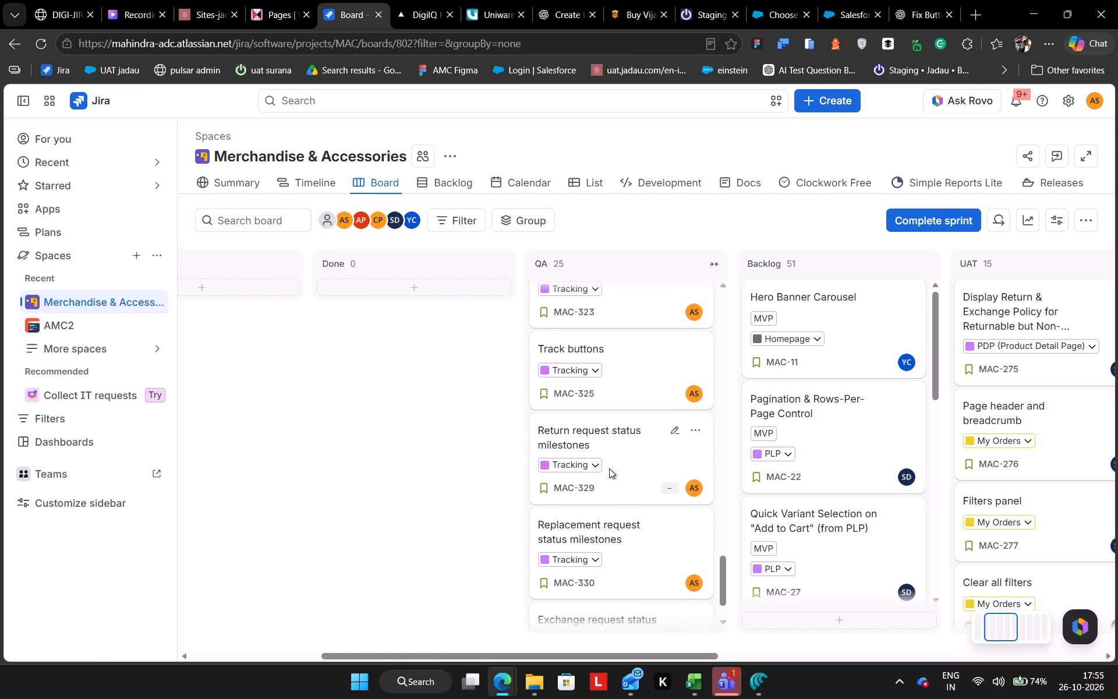
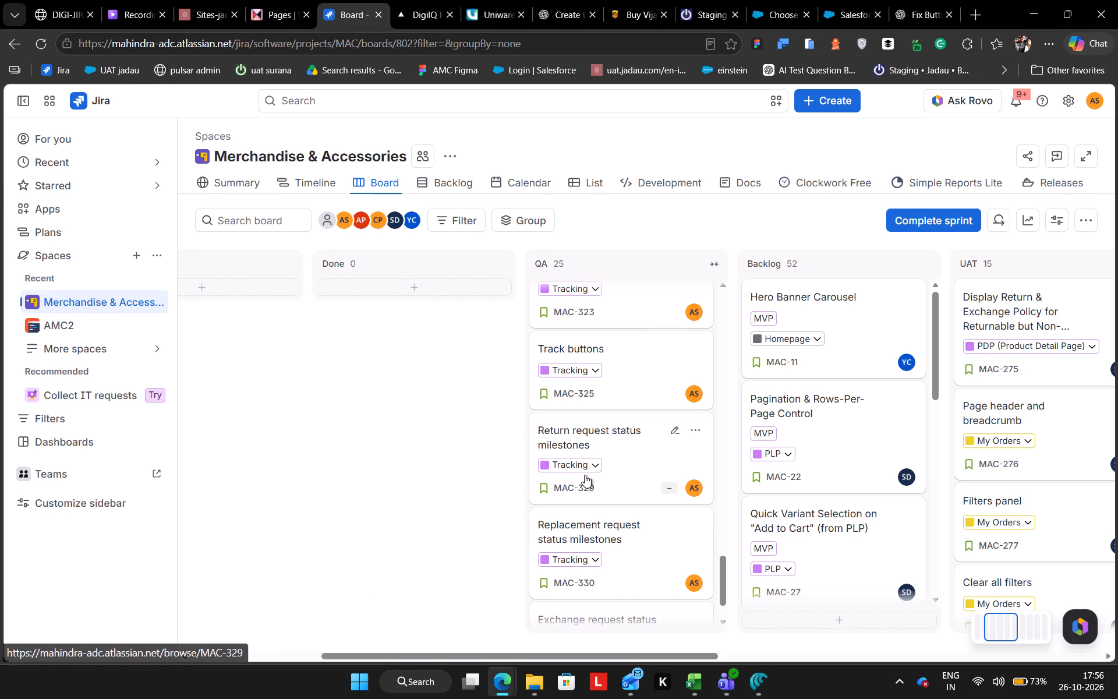
Review the remaining Tracking tickets in the QA column, then switch to the staging store and reload return order #RP0087's details page.
{"action": "scroll", "coordinate": [585, 475], "scroll_direction": "down", "scroll_amount": 1}
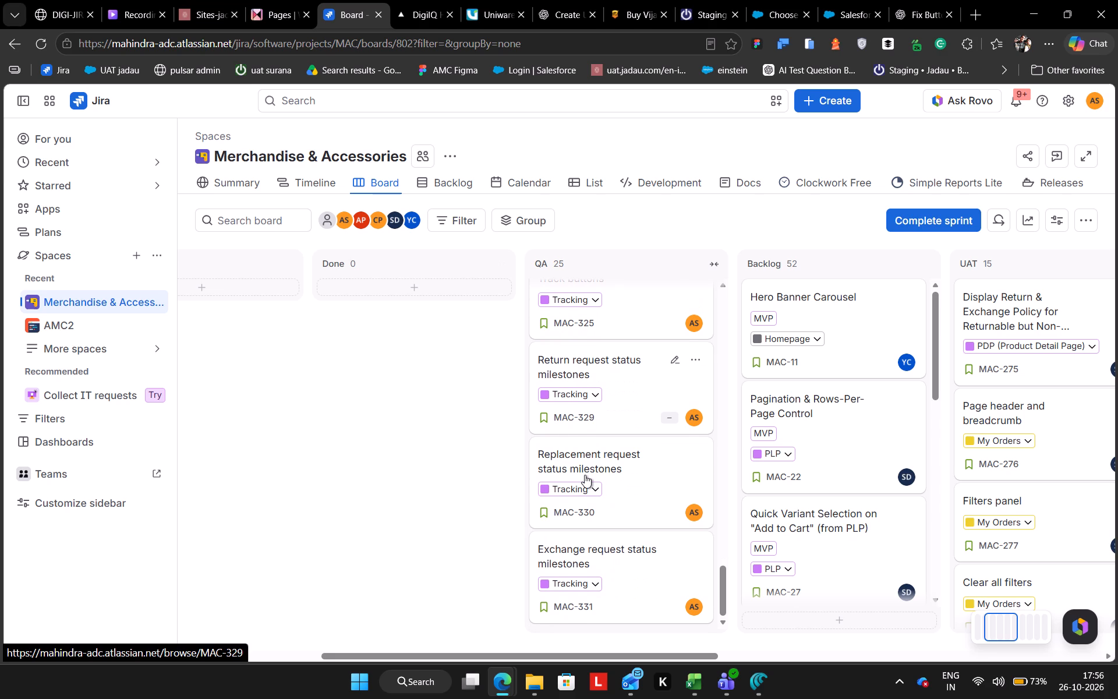
{"action": "scroll", "coordinate": [585, 475], "scroll_direction": "down", "scroll_amount": 1}
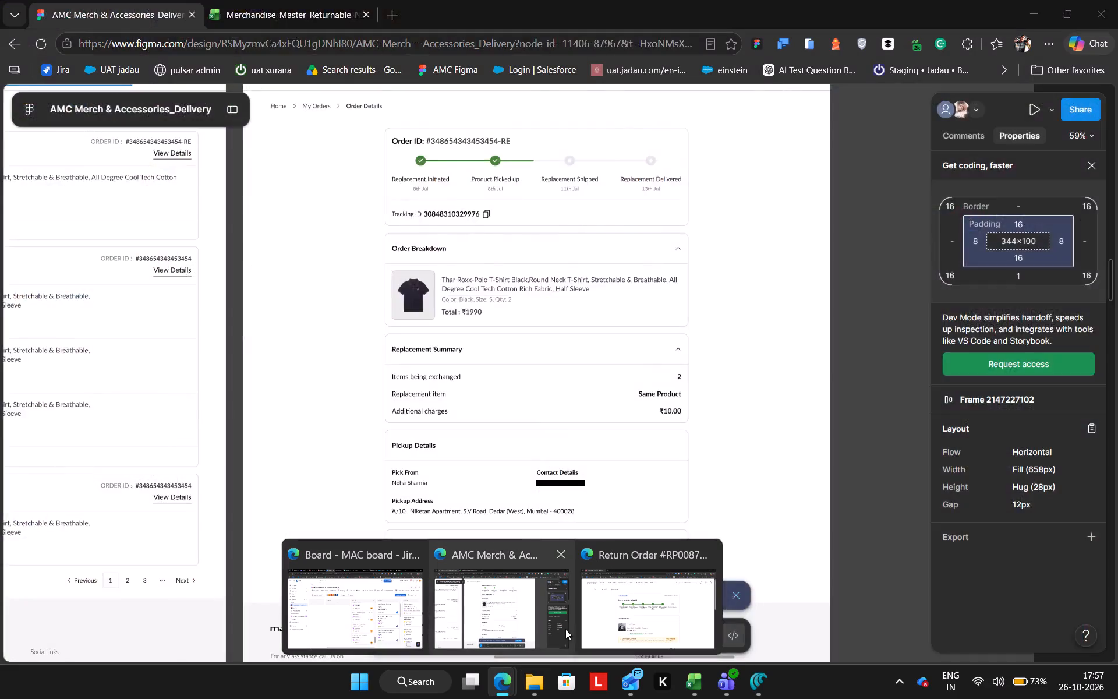
{"action": "left_click", "coordinate": [613, 626]}
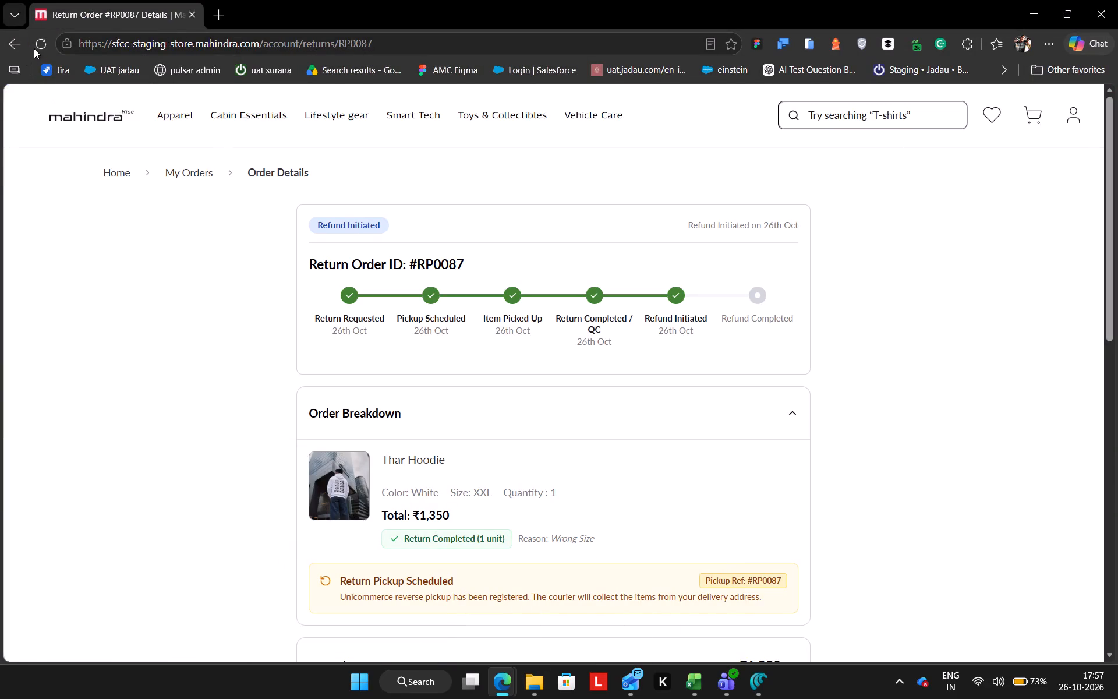
{"action": "left_click", "coordinate": [37, 47]}
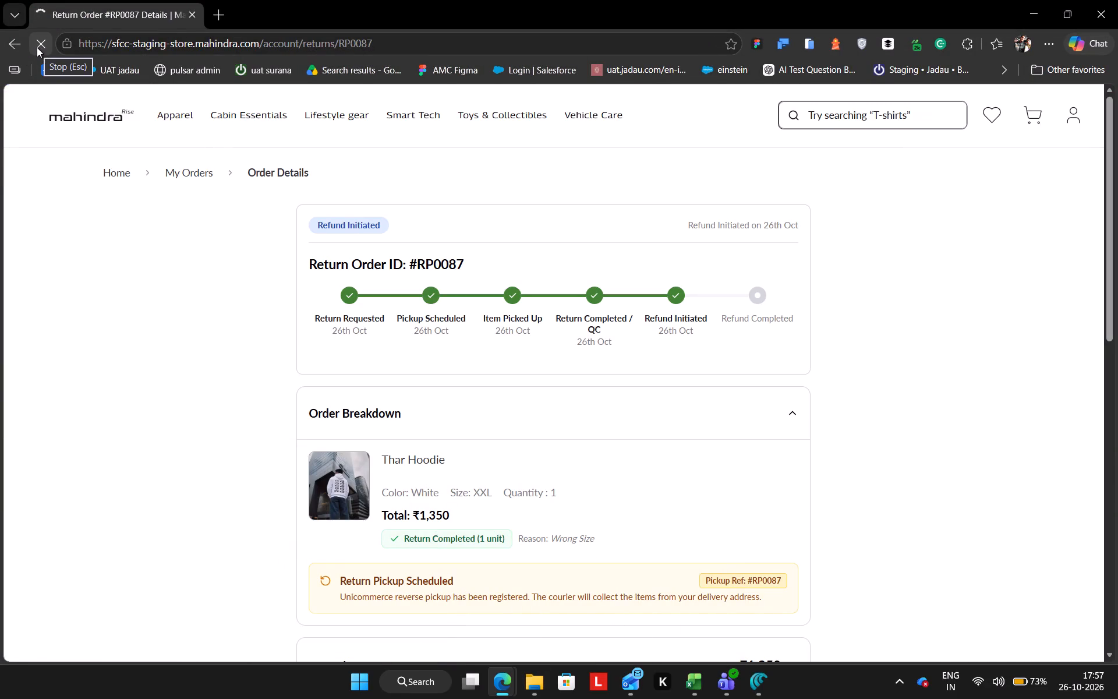